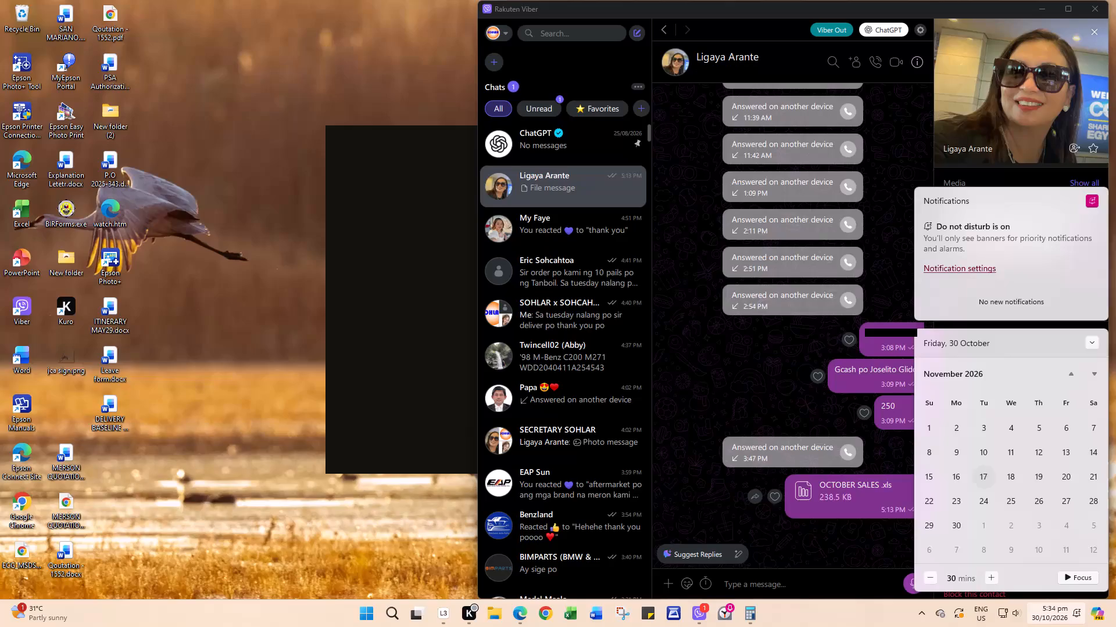
Bring up the open Calculator and close it, then close the Viber window to leave the desktop clear.
left_click(755, 615)
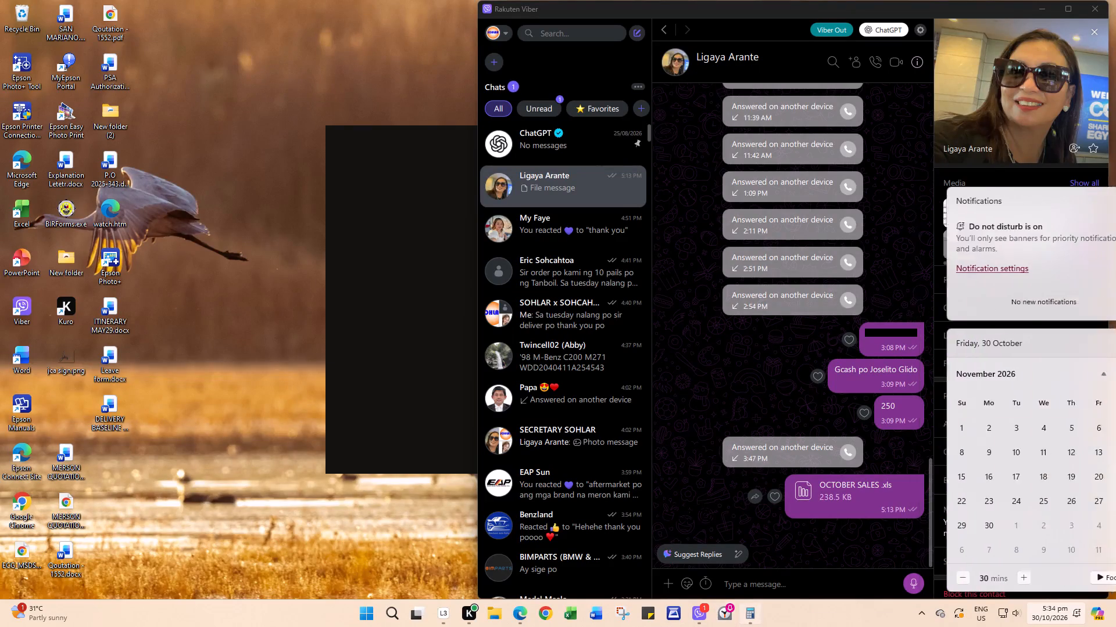
left_click(274, 532)
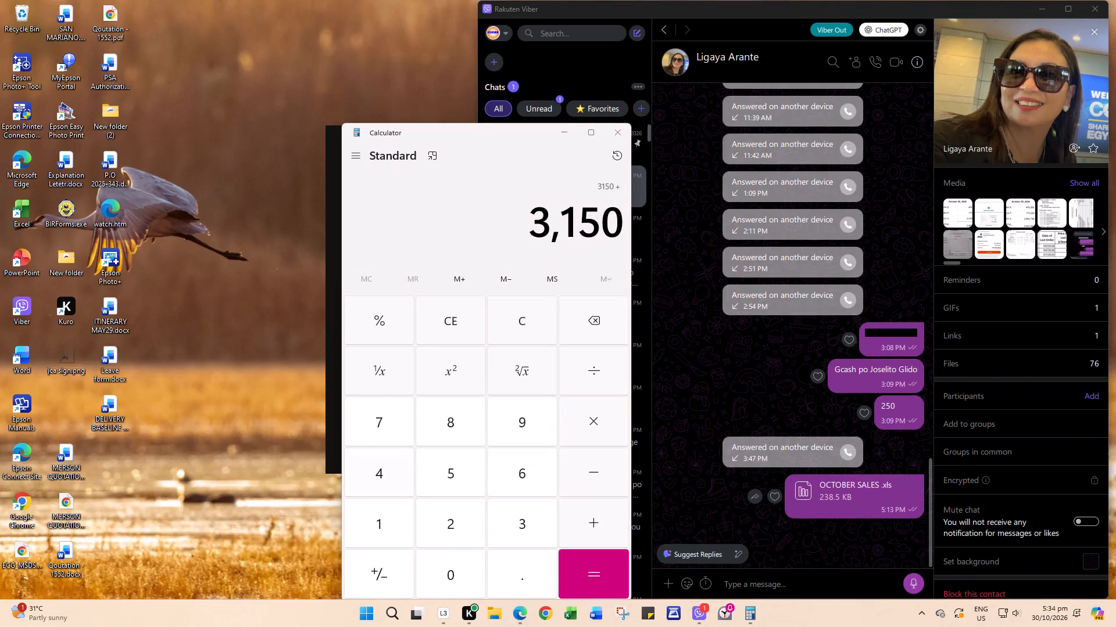
left_click(616, 136)
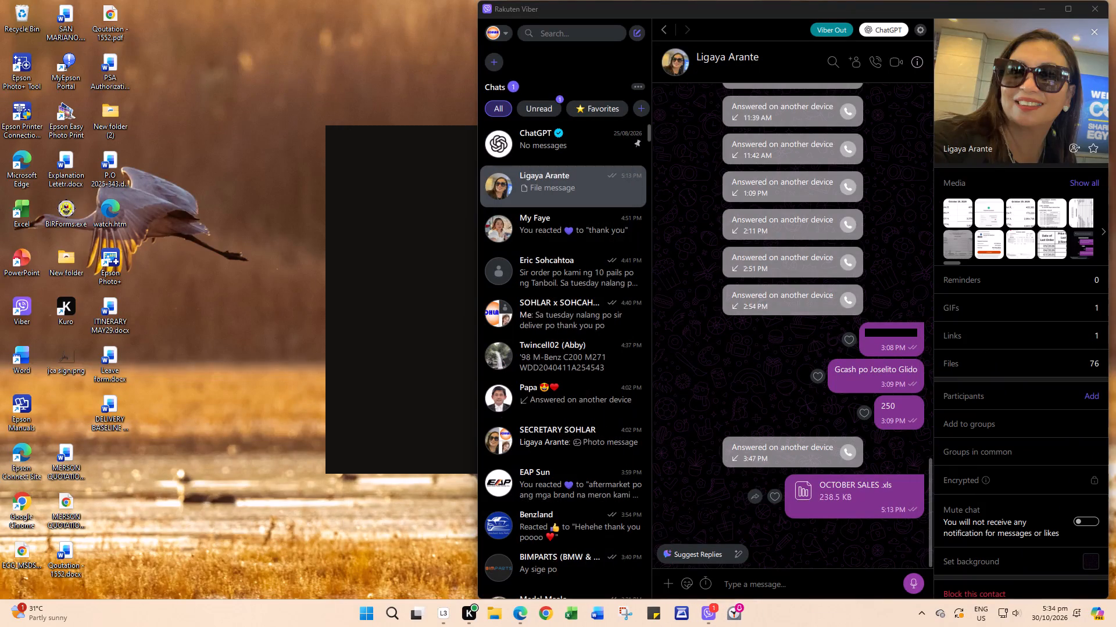
left_click(1094, 9)
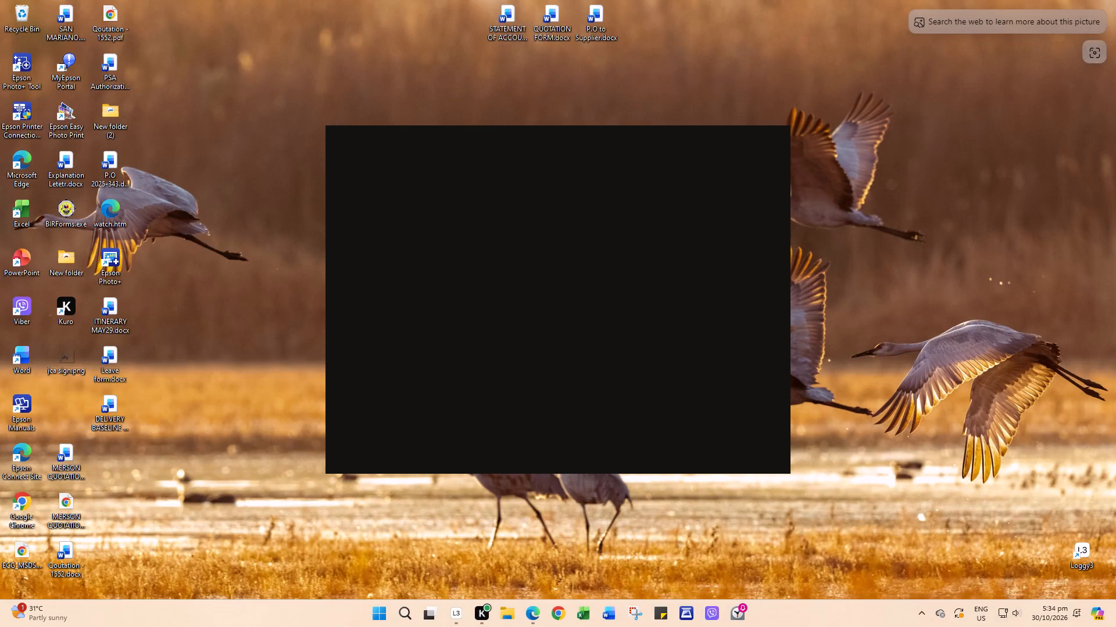
left_click(600, 557)
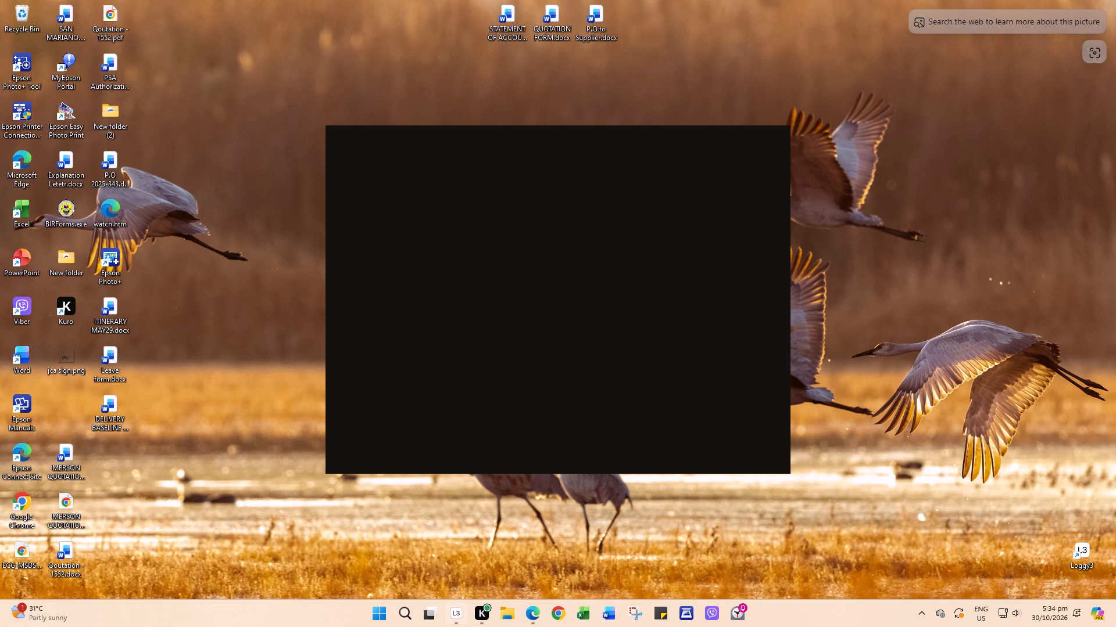
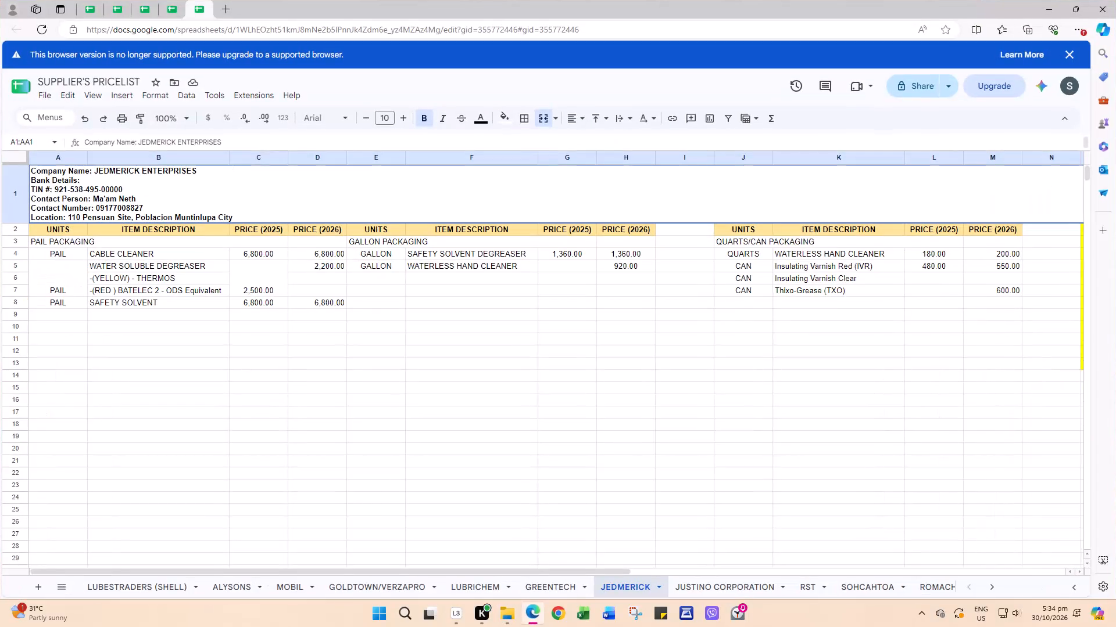
Bring up the OVERDUE COLLECTION spreadsheet in Edge and select empty S.I cell DE57 in the October 2026 paid invoices record.
left_click(561, 622)
left_click(538, 619)
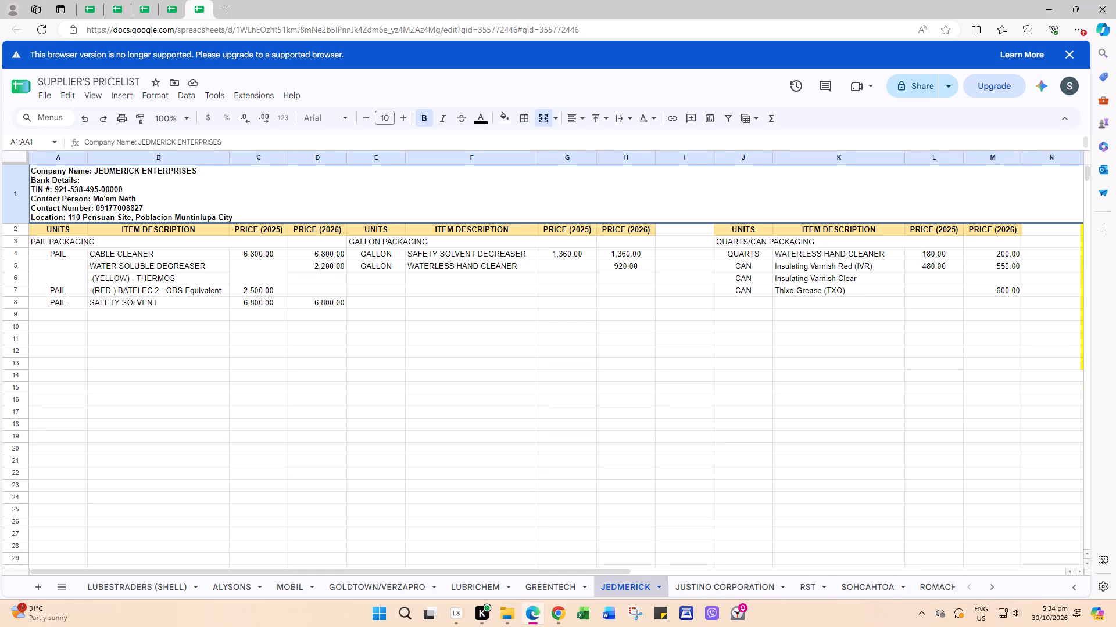
left_click(127, 12)
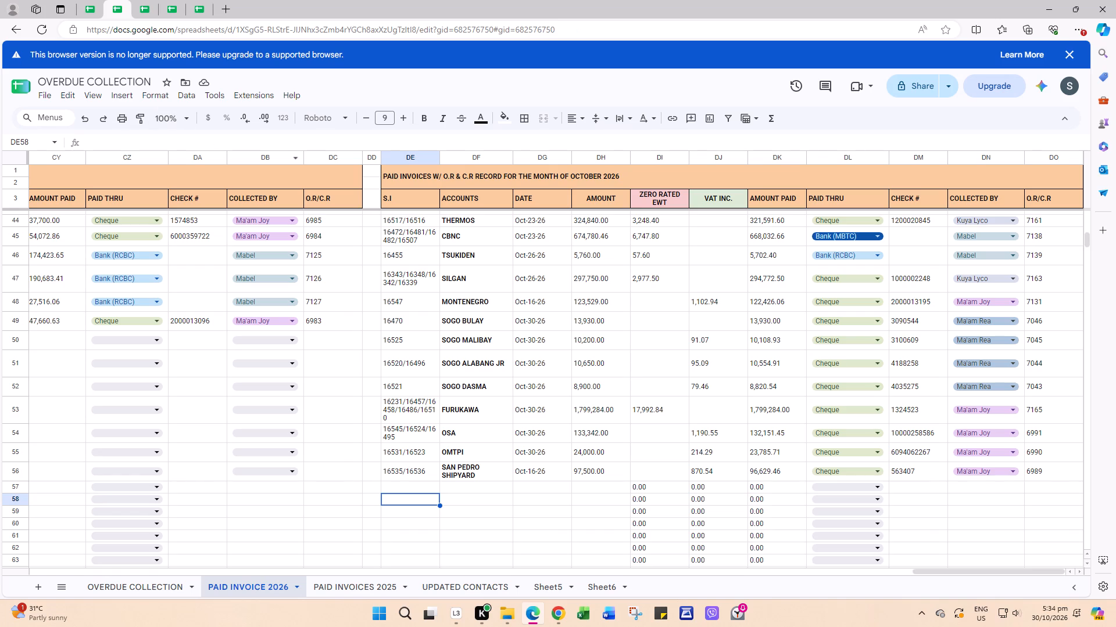
left_click(414, 486)
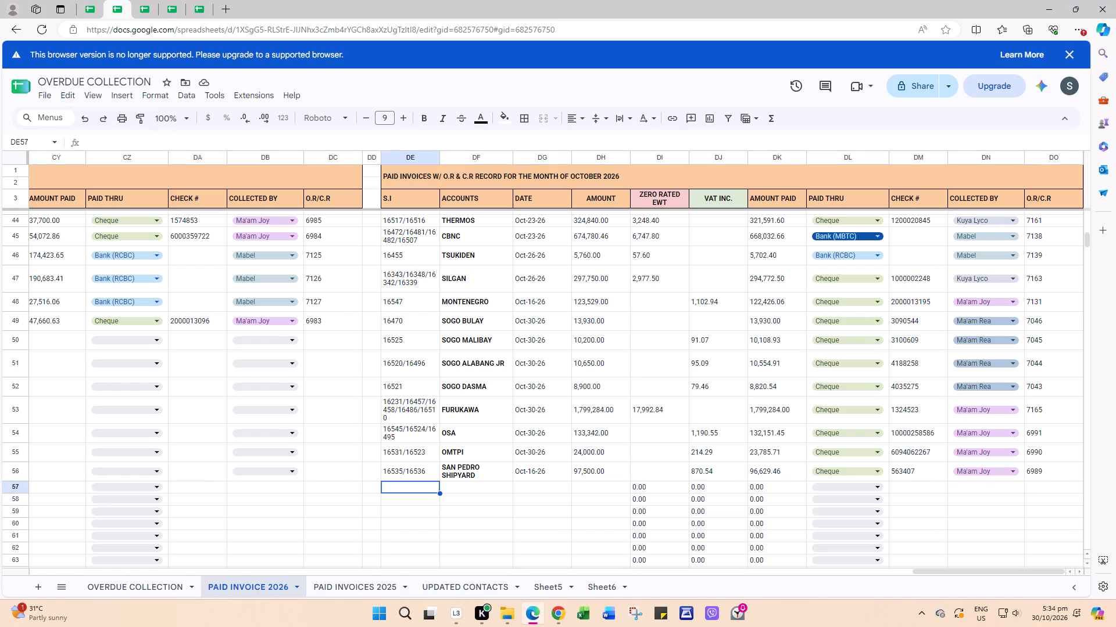
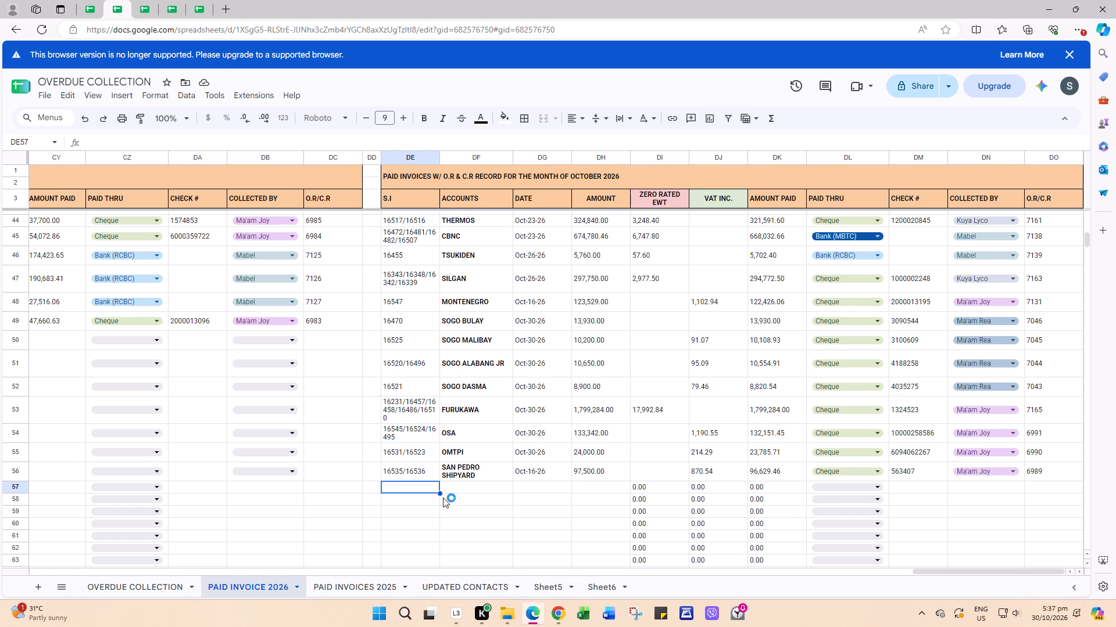
Enter the invoice numbers 16243/16234/16232/16251 in S.I cell DE57 of the October 2026 record.
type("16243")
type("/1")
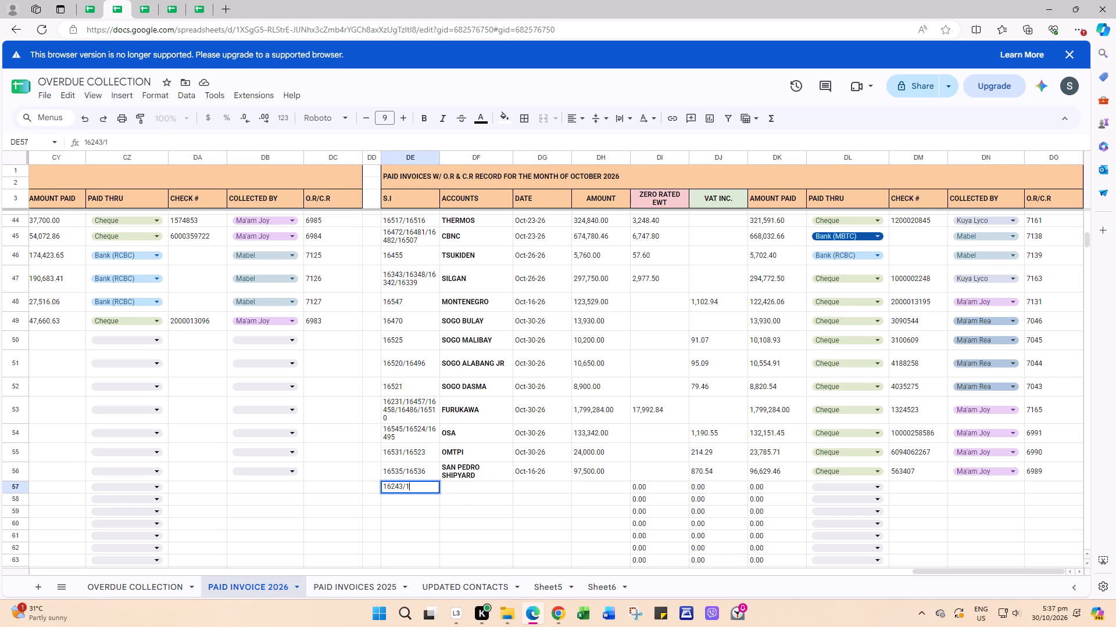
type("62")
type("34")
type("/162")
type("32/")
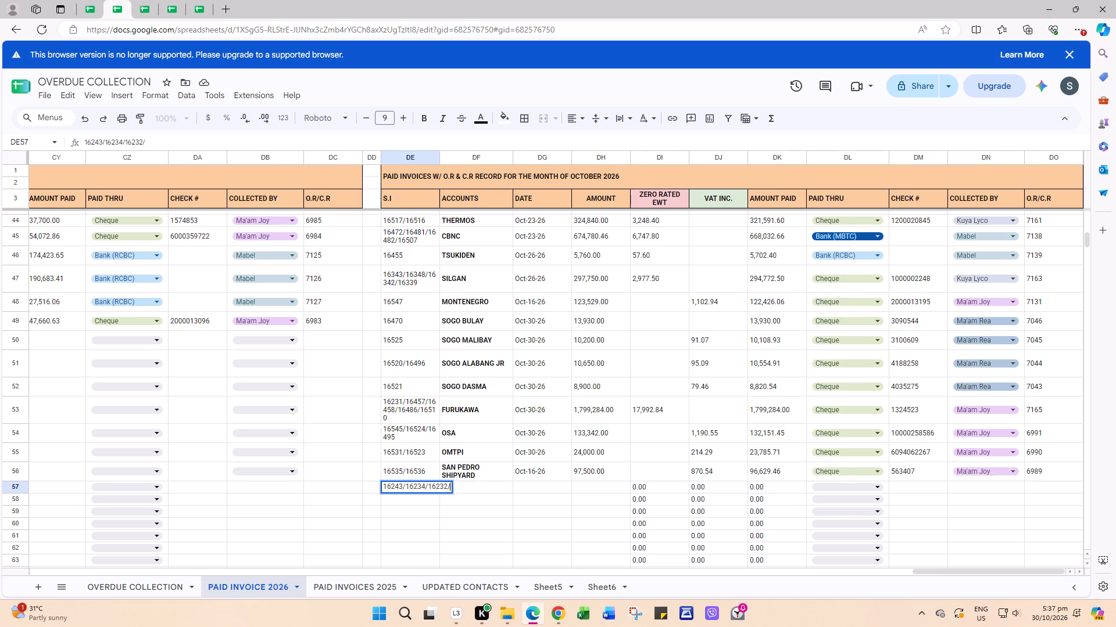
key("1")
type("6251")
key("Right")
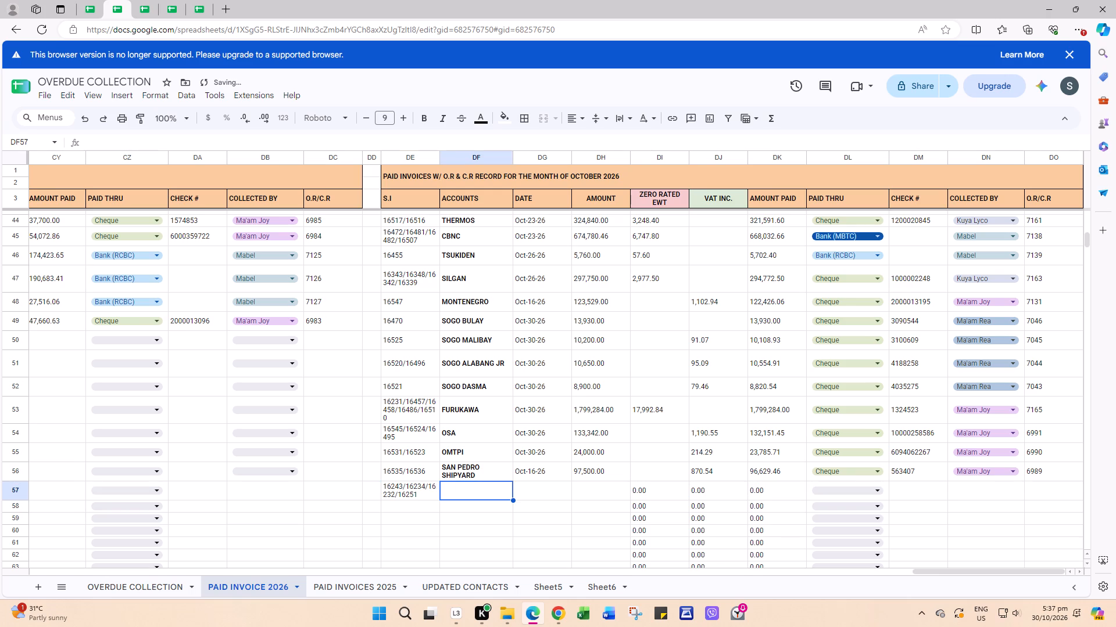
Enter the account name SUNPACK in bold in cell DF57, beside the new invoice numbers.
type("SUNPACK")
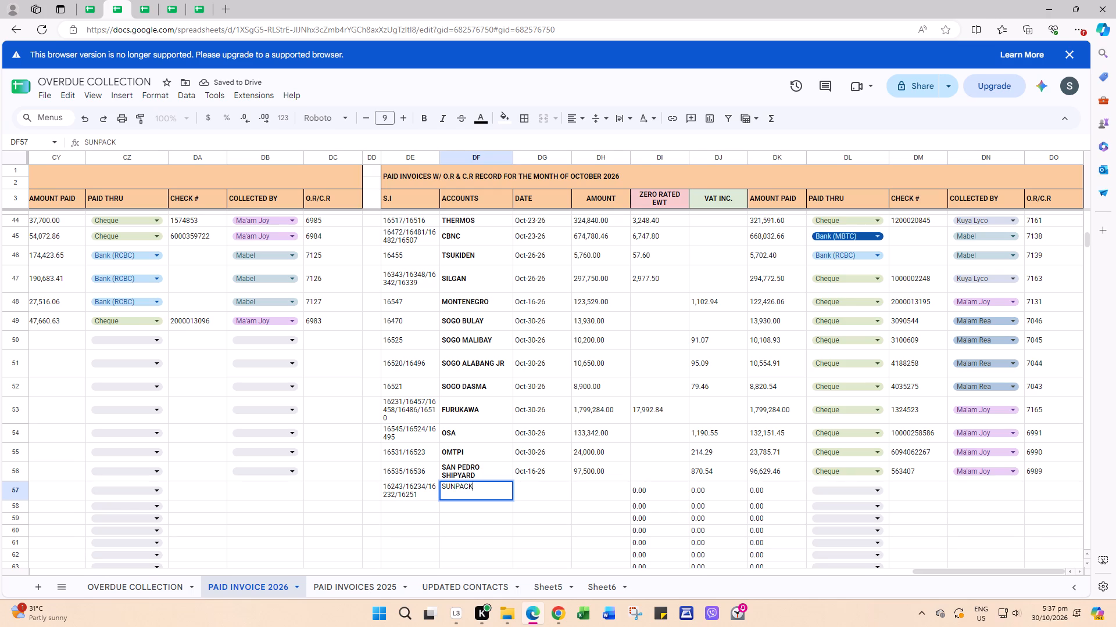
left_click(430, 118)
left_click_drag(477, 484, 445, 486)
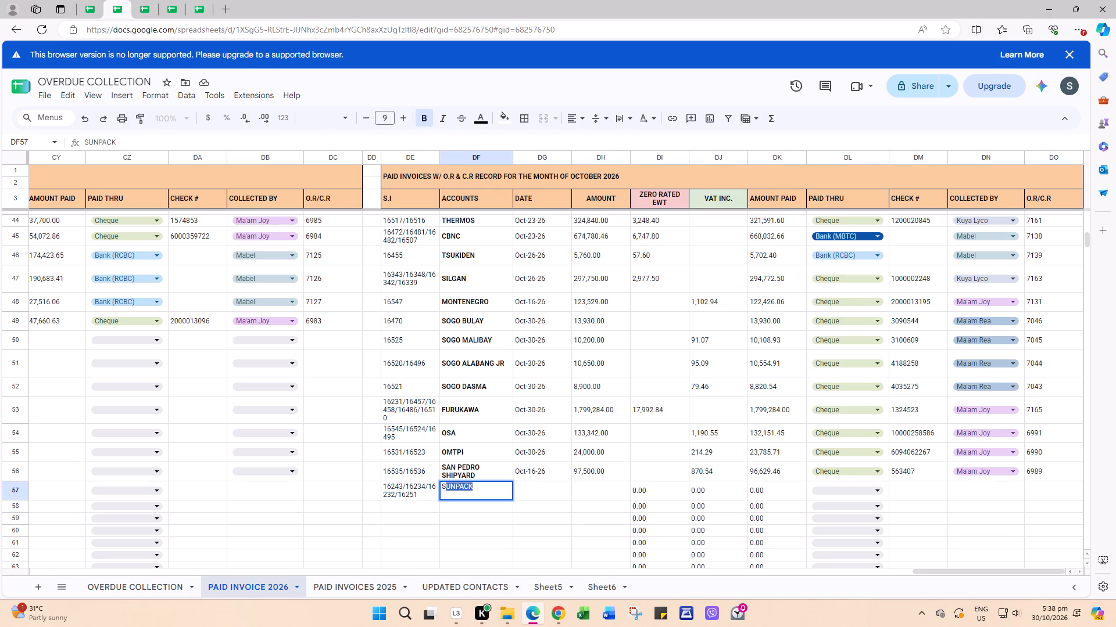
left_click_drag(445, 486, 434, 485)
left_click(422, 124)
left_click(554, 548)
Select DATE cell DG56 in the SAN PEDRO SHIPYARD row.
left_click(554, 480)
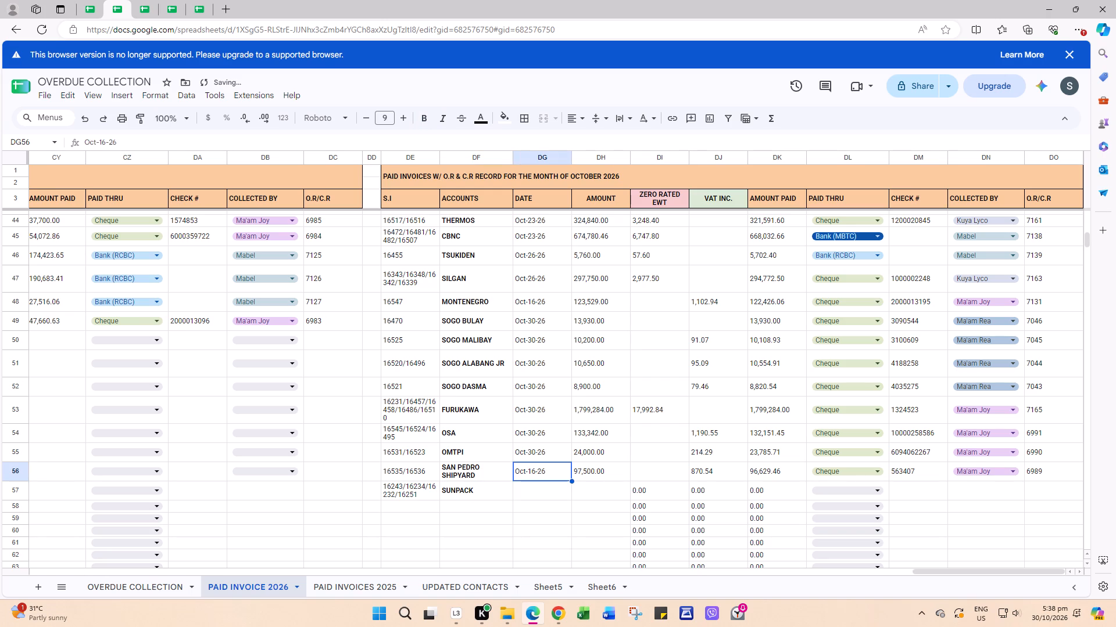
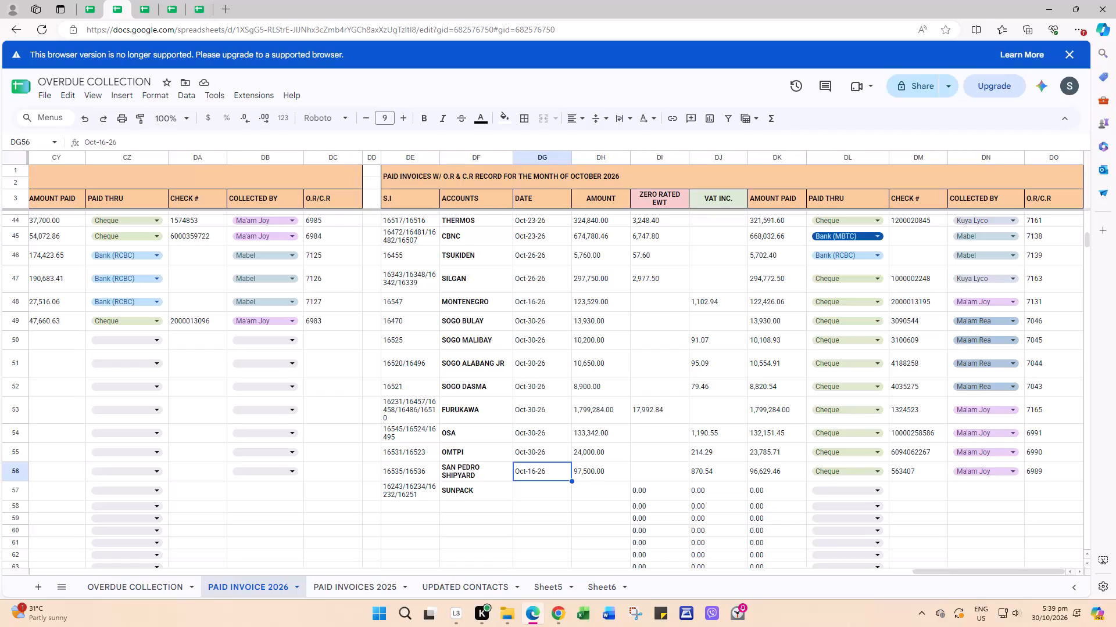
Enter the date 10-30-26 in DATE cell DG57 of the SUNPACK row.
left_click(535, 487)
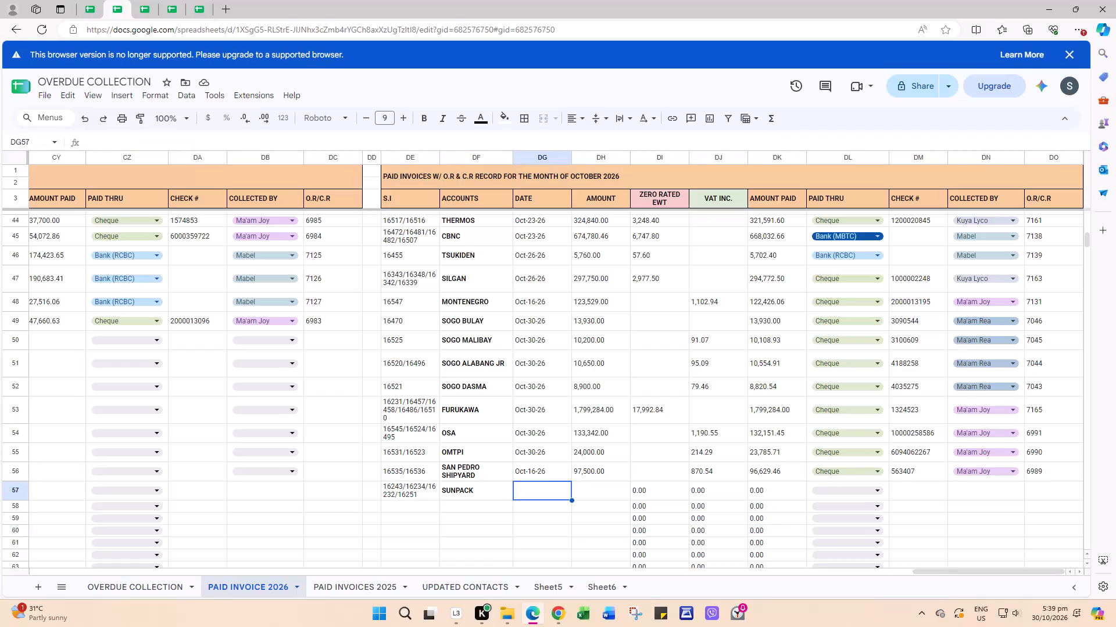
type("10-30-26")
key("Right")
key("Right")
key("Left")
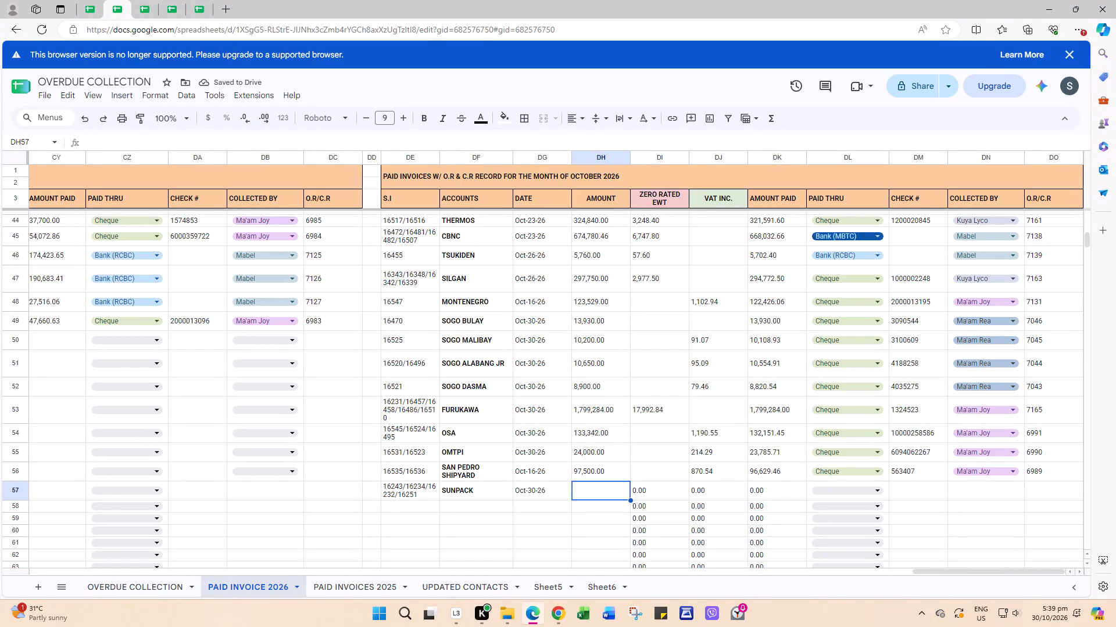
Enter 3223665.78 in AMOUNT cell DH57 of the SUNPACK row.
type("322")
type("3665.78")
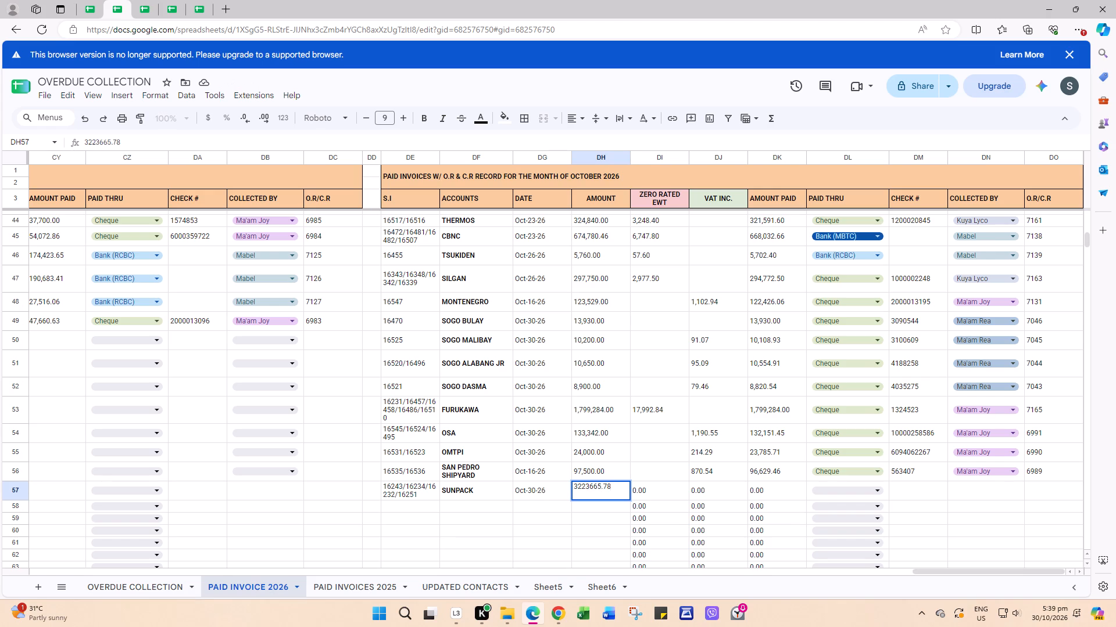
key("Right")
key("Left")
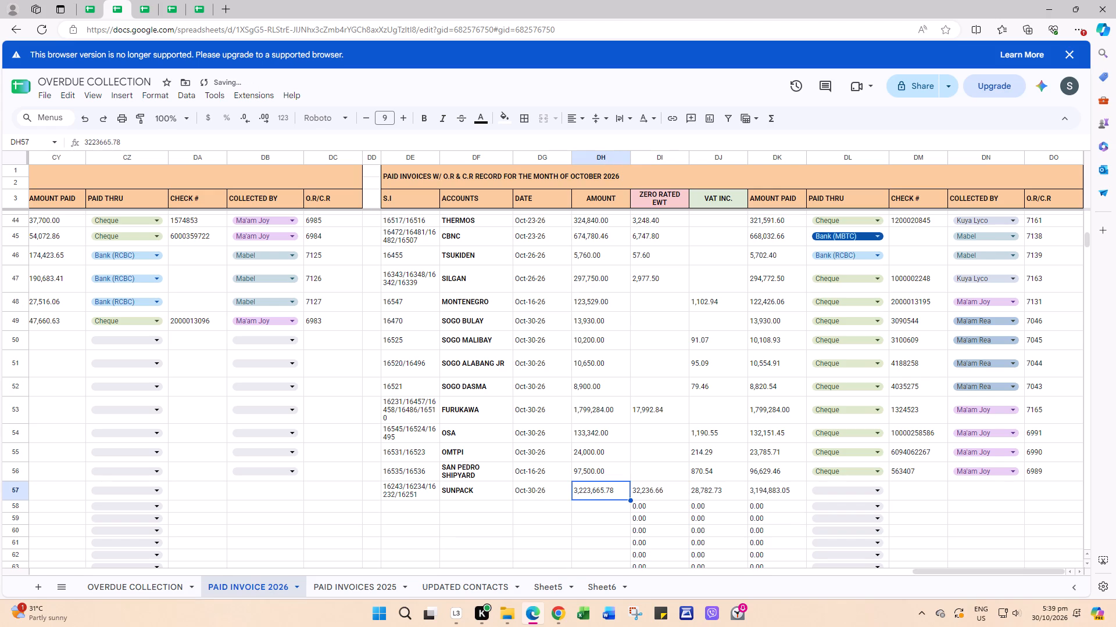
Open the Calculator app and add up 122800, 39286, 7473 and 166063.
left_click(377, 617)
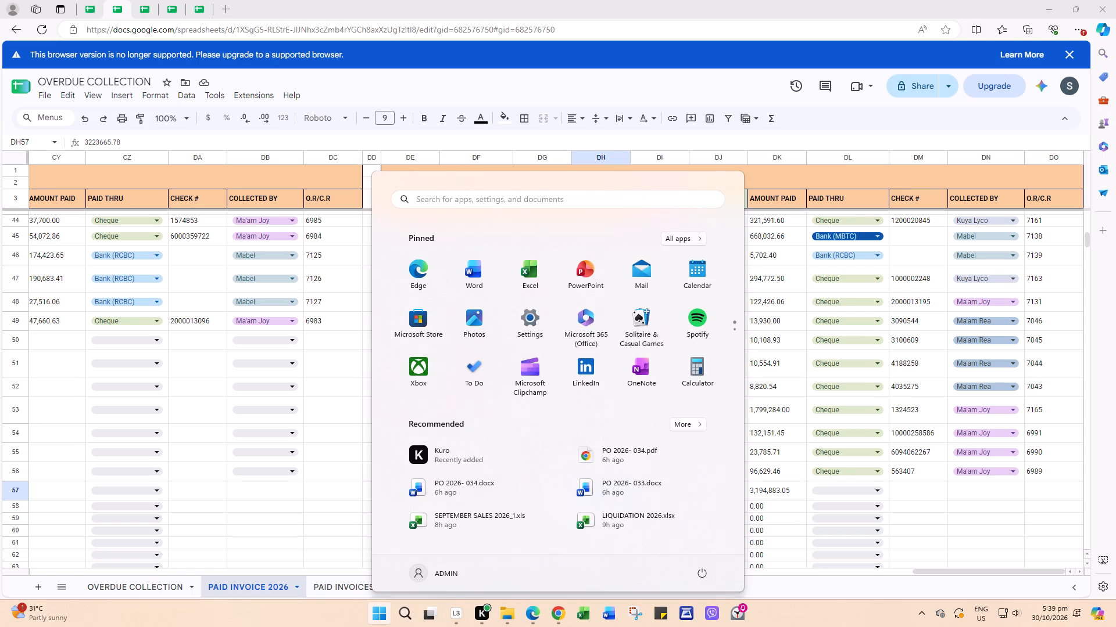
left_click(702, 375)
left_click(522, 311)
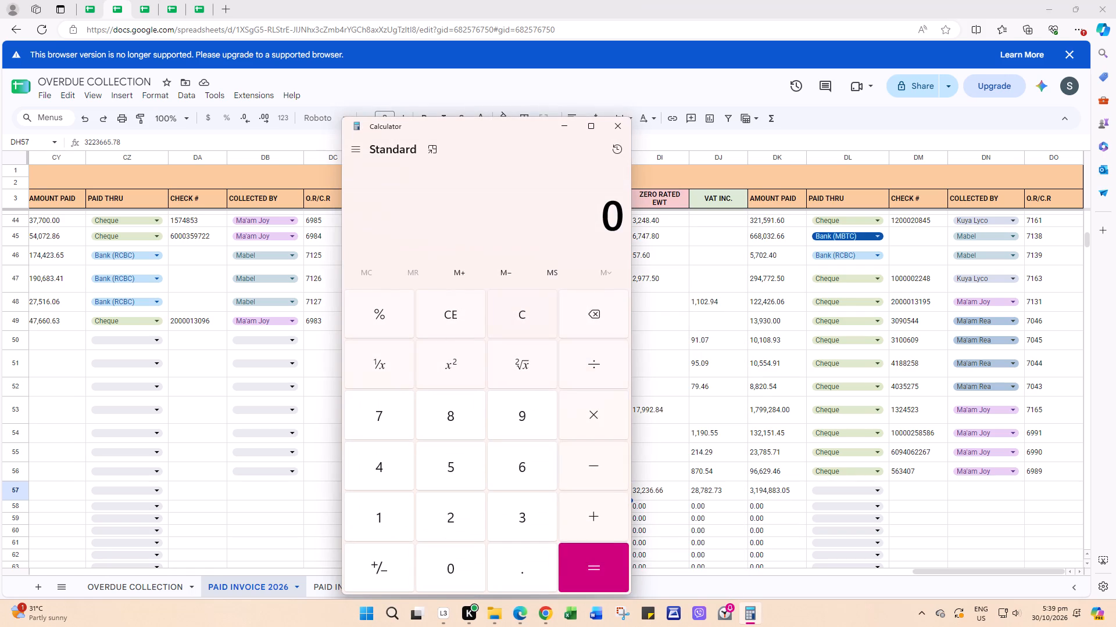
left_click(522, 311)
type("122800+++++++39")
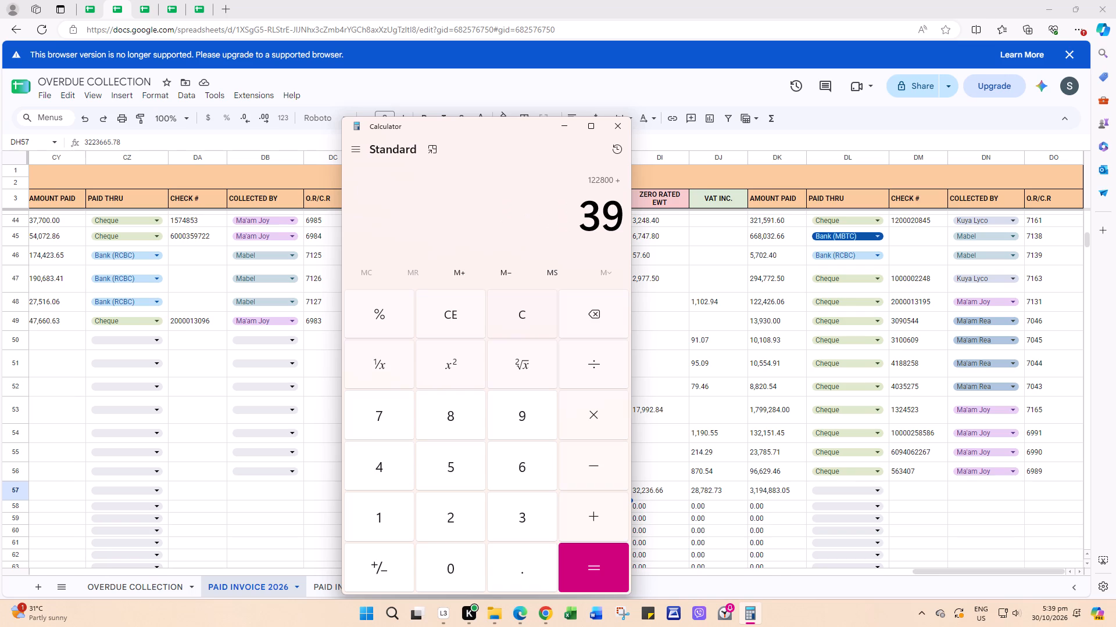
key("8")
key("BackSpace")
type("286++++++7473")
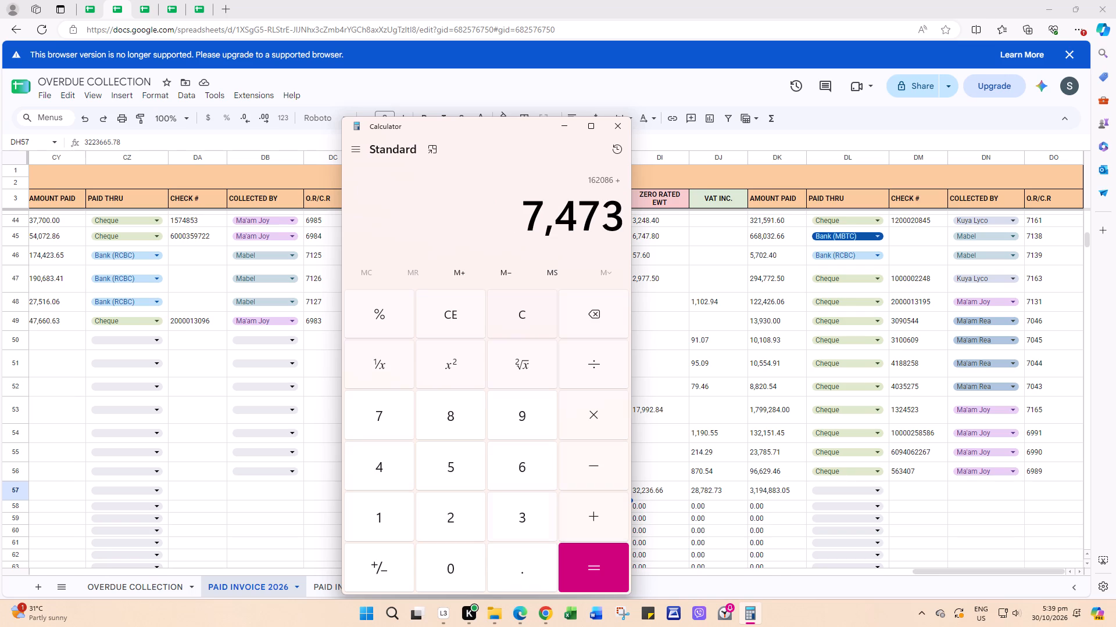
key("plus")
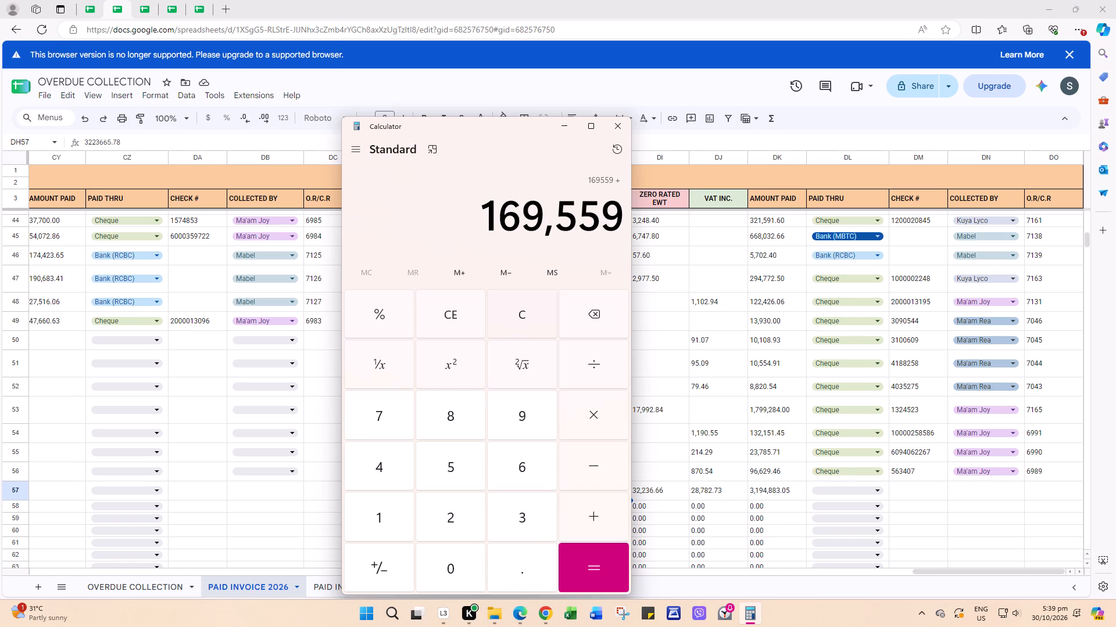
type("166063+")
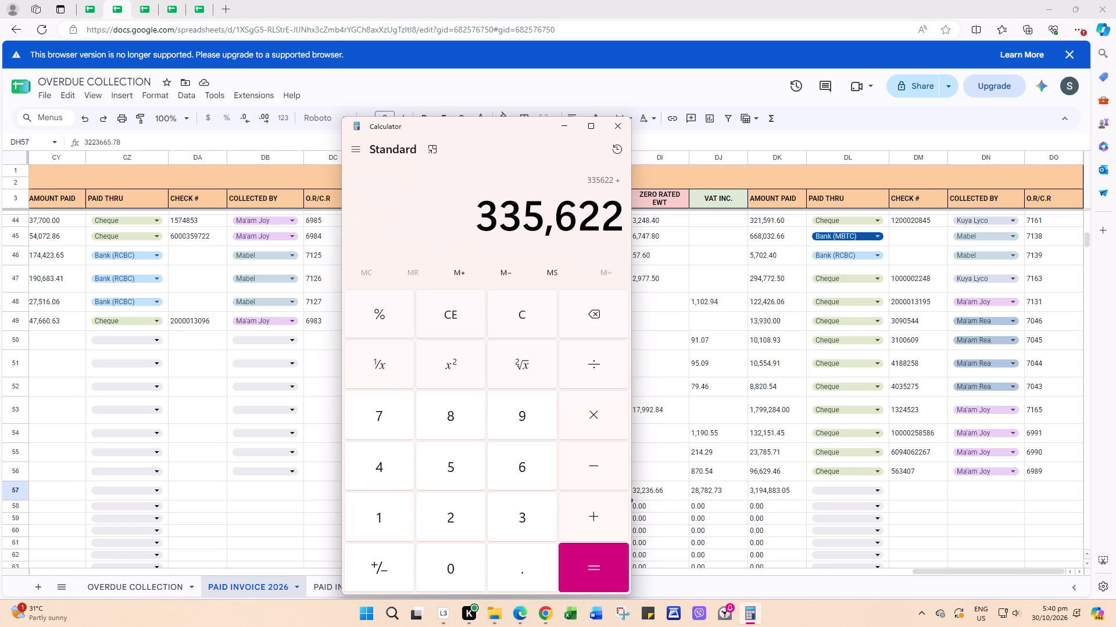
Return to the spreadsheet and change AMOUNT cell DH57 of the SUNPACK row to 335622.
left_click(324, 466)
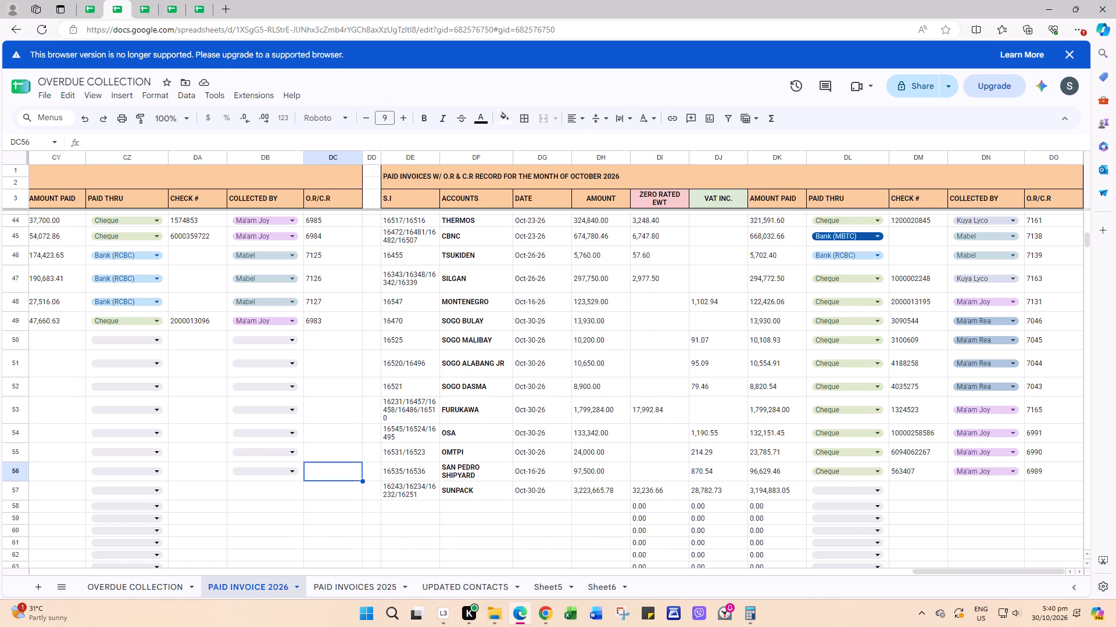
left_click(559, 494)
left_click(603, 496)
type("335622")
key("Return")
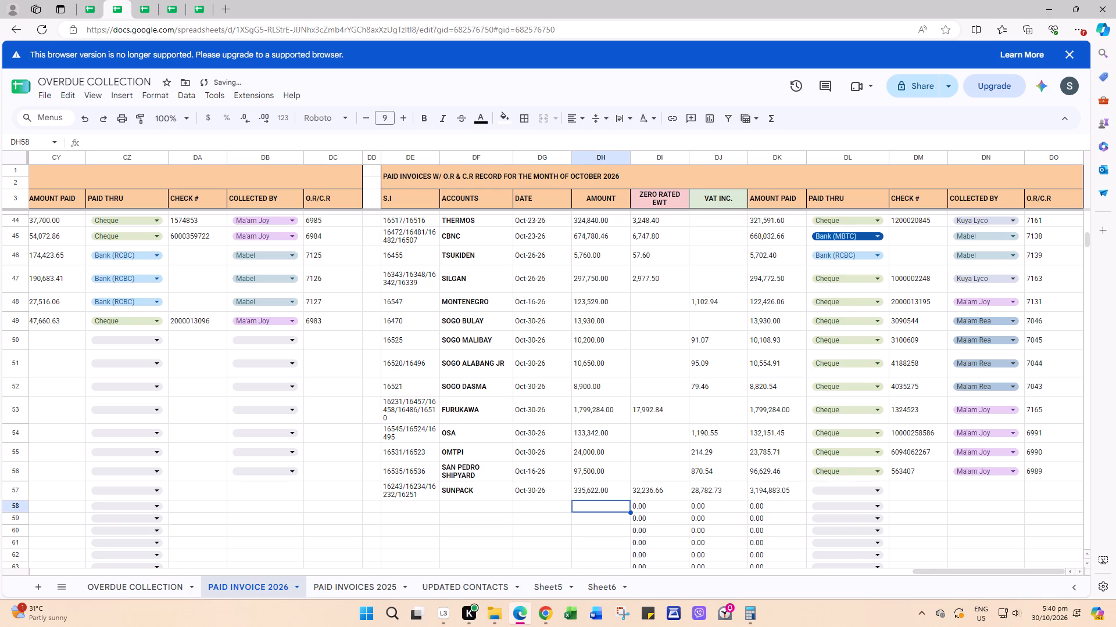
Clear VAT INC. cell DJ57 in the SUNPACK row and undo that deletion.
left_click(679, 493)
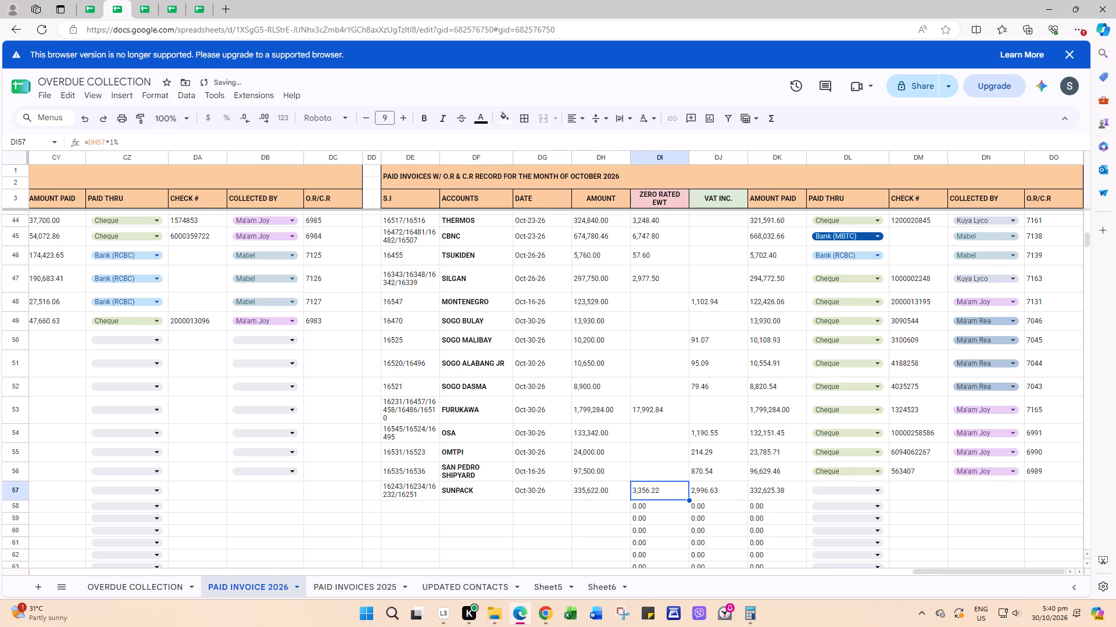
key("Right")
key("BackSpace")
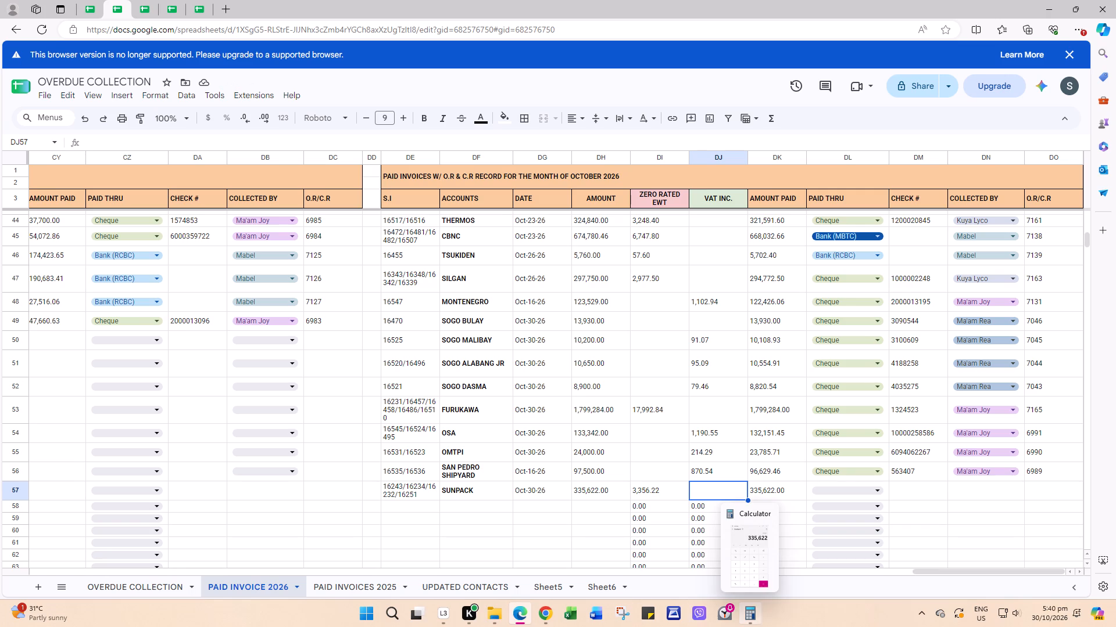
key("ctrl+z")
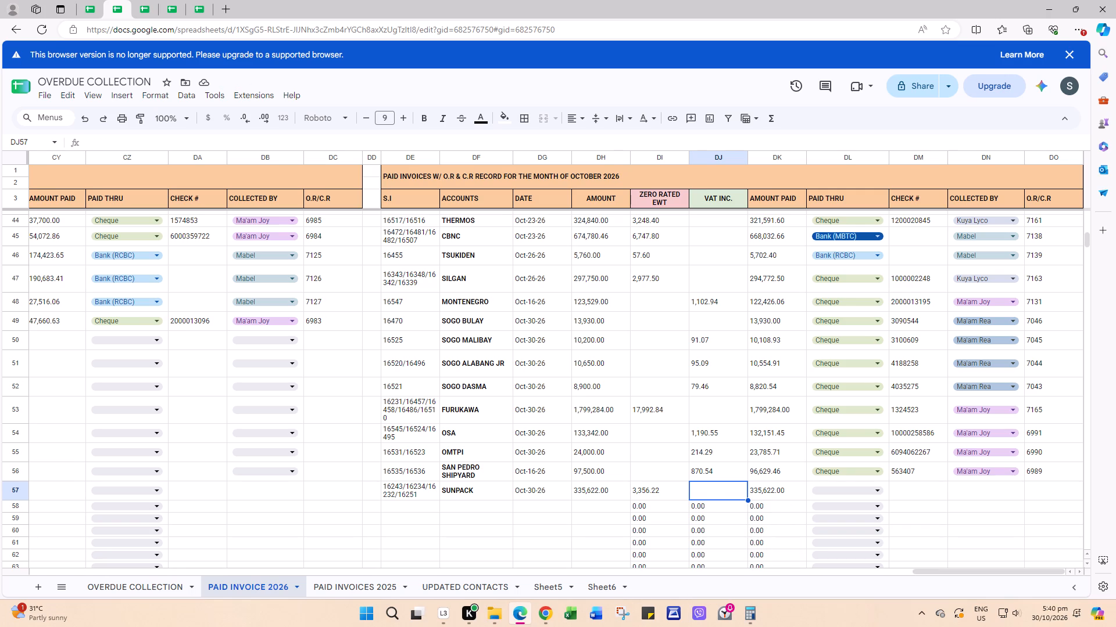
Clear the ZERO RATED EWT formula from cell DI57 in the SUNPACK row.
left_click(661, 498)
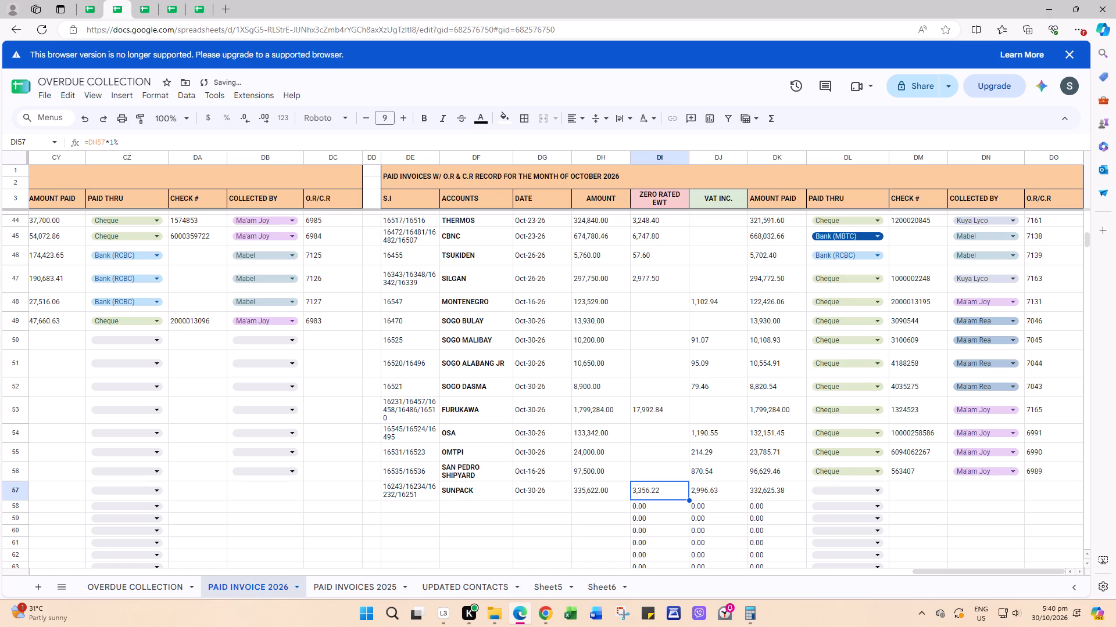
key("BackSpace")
Switch to Calculator, clear the previous sum, and add up 166063, 7473, 39286 and 112800.
left_click(753, 616)
left_click(591, 313)
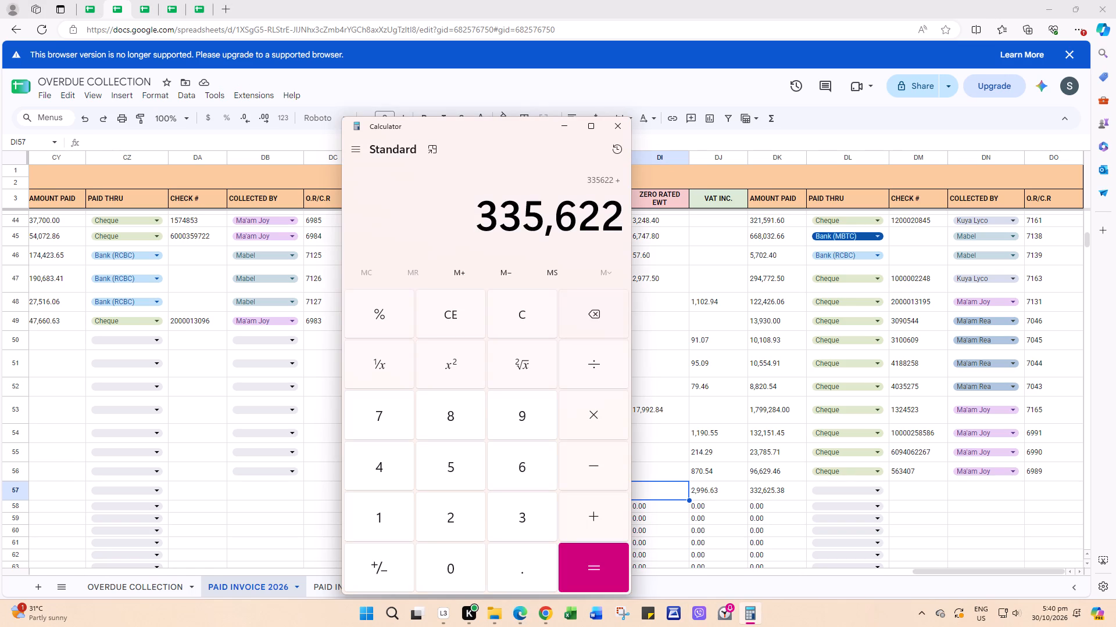
triple_click(545, 319)
double_click(545, 319)
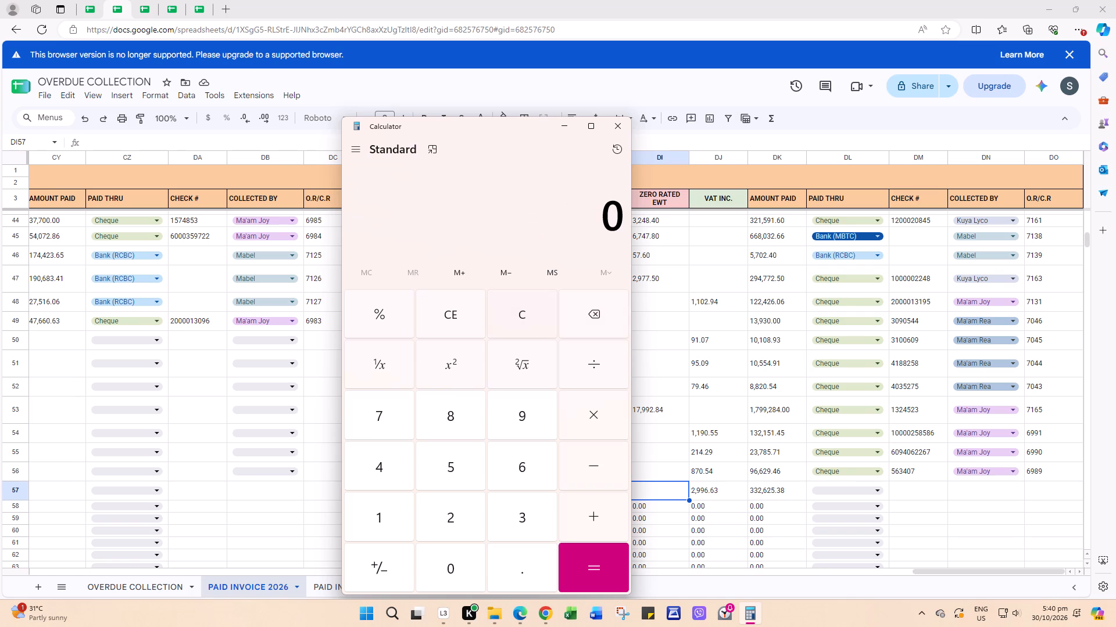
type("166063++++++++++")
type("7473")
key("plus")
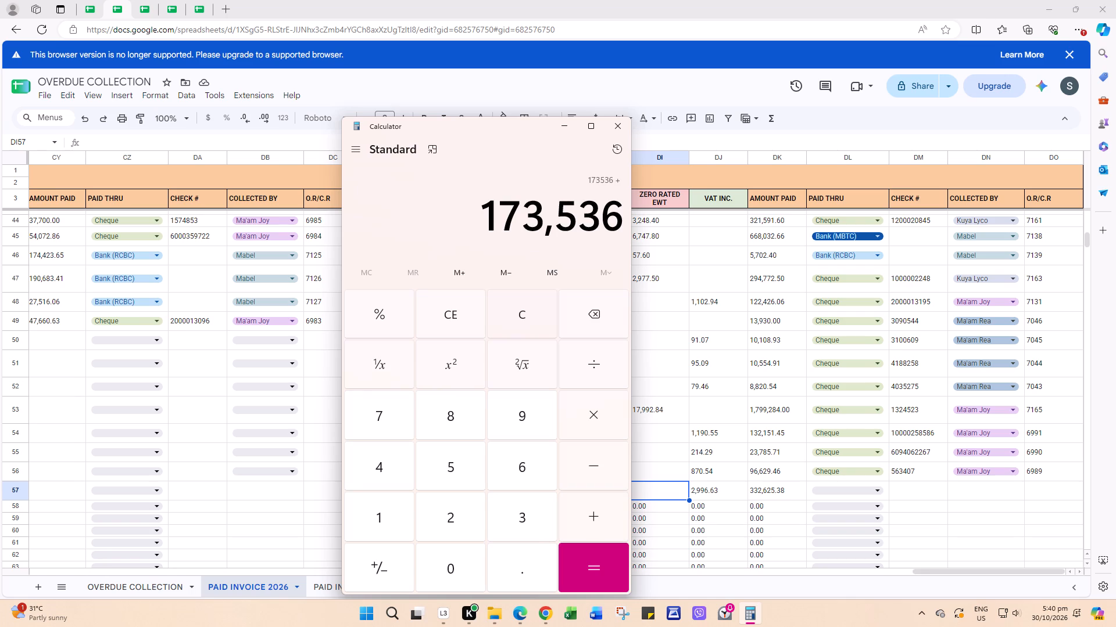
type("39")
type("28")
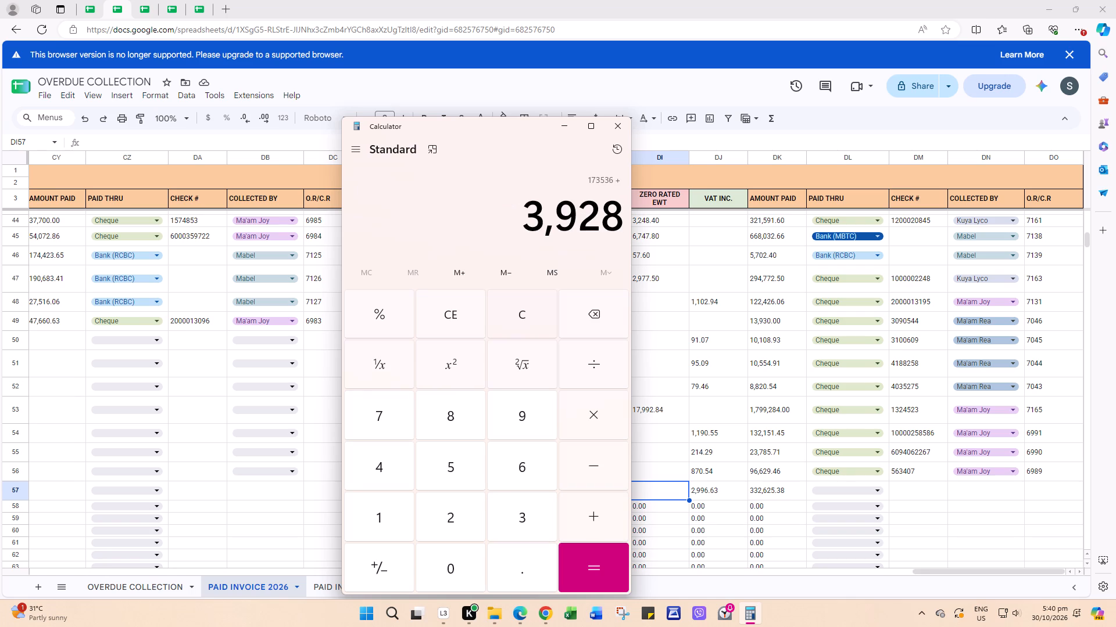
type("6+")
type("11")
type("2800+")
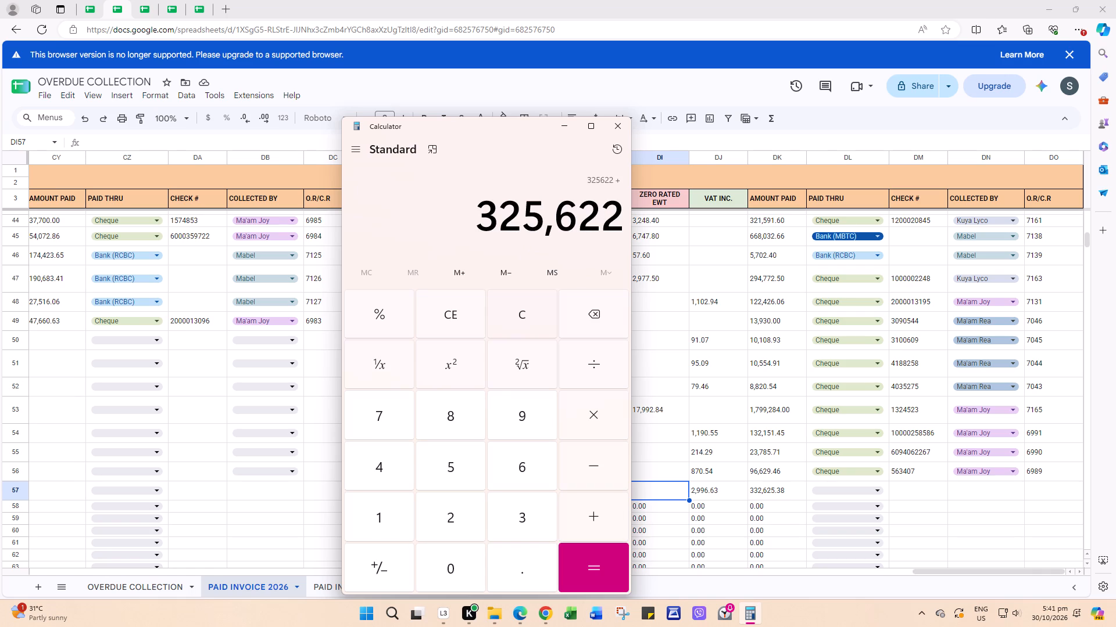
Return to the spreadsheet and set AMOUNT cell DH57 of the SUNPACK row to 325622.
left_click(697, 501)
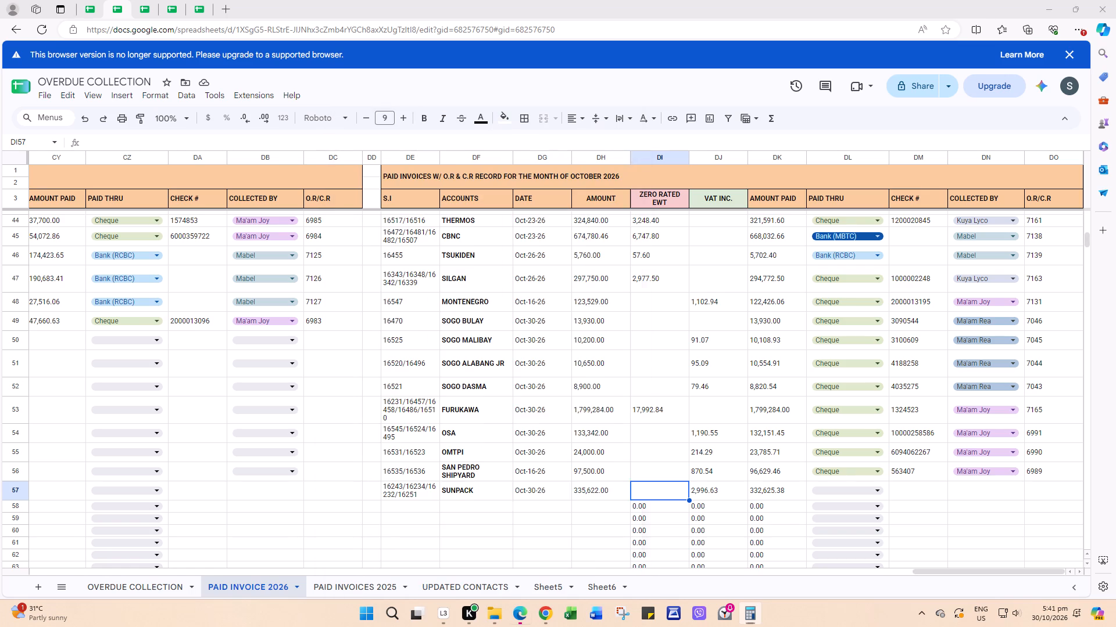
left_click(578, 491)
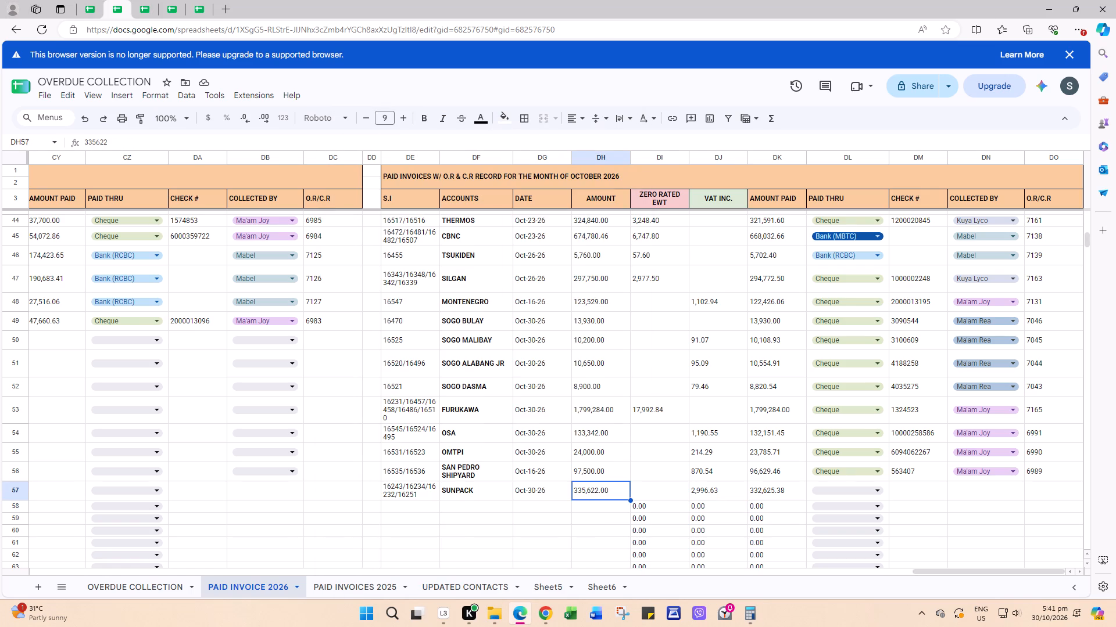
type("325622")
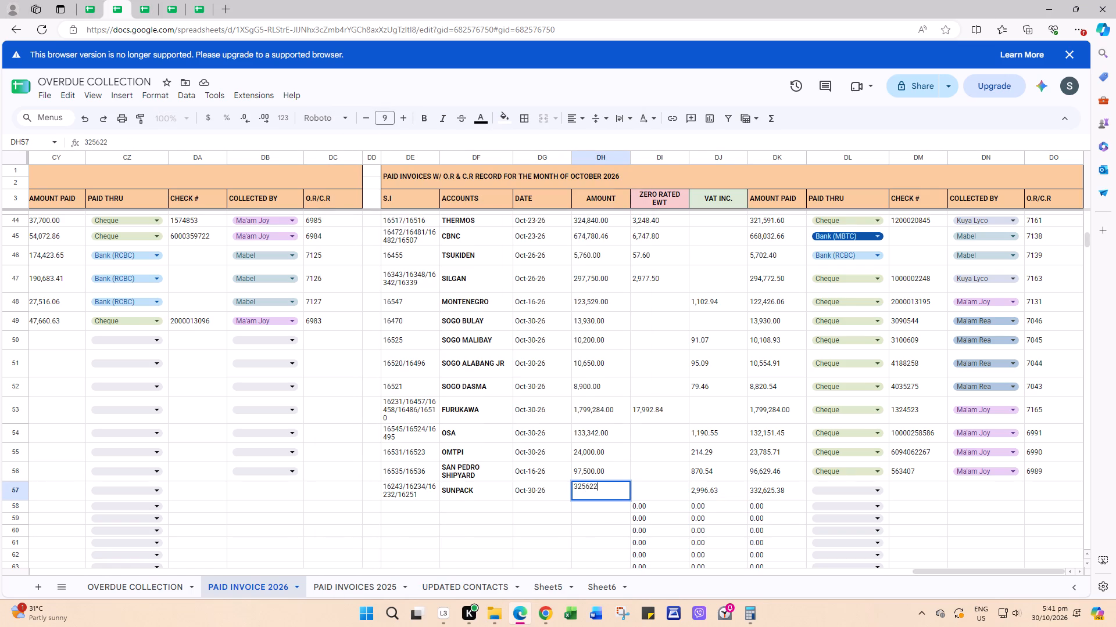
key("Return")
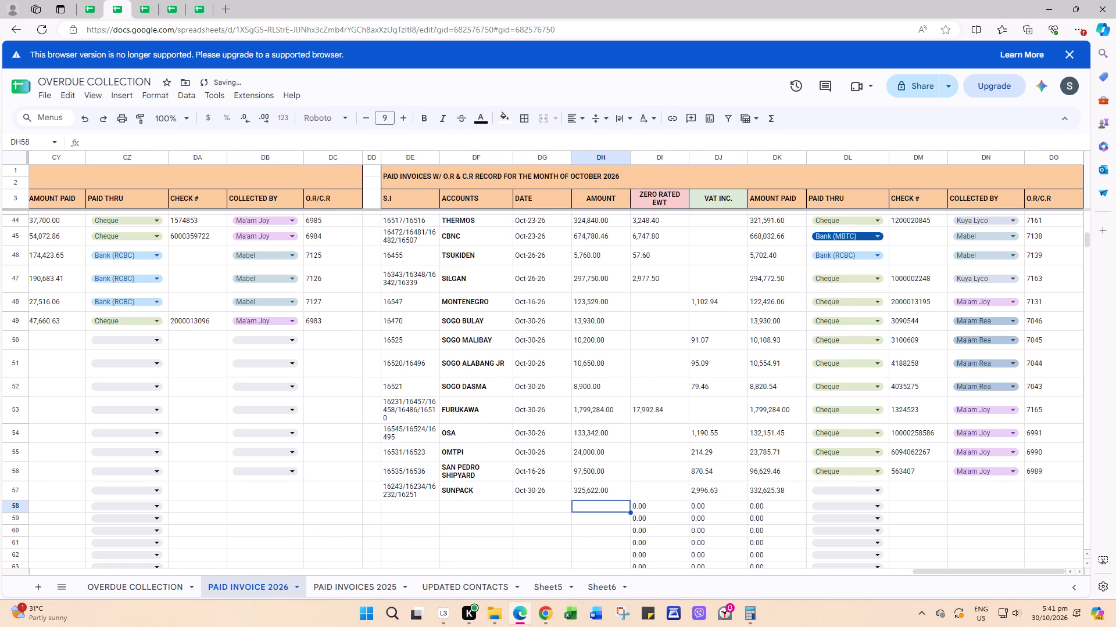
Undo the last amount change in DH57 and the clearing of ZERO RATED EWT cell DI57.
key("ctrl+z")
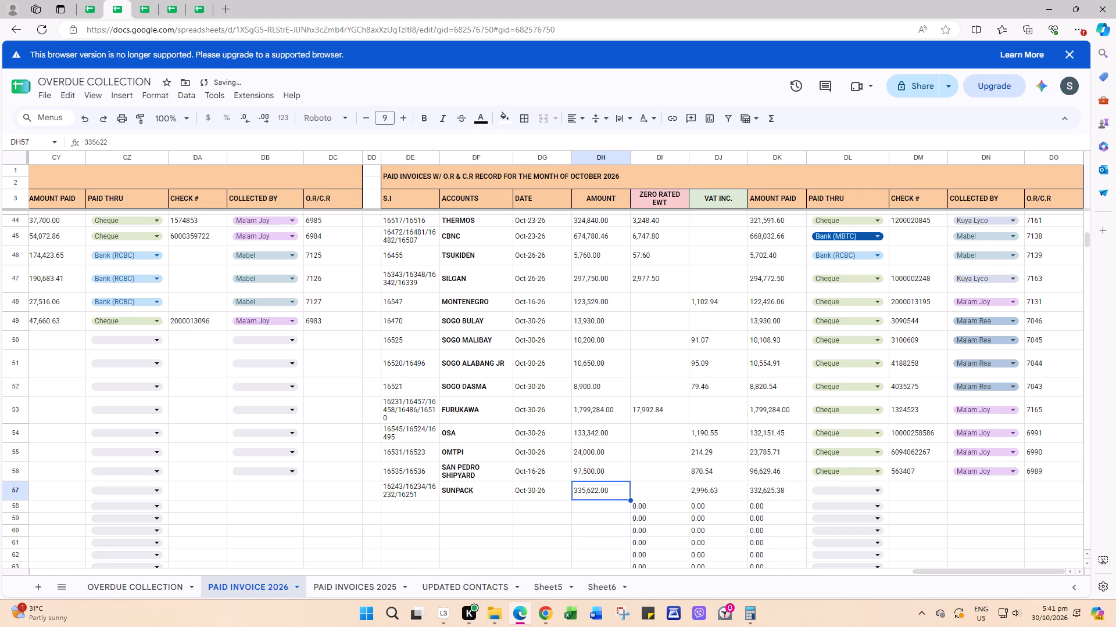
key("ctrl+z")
Set AMOUNT cell DH57 of the SUNPACK row to 325622.
left_click(615, 494)
key("2")
key("BackSpace")
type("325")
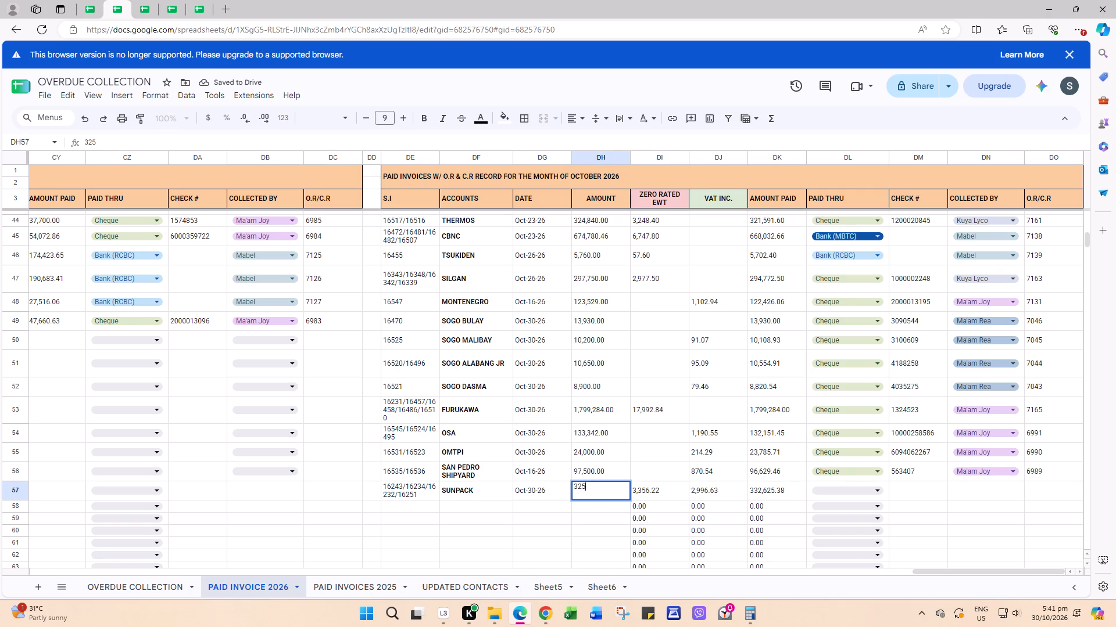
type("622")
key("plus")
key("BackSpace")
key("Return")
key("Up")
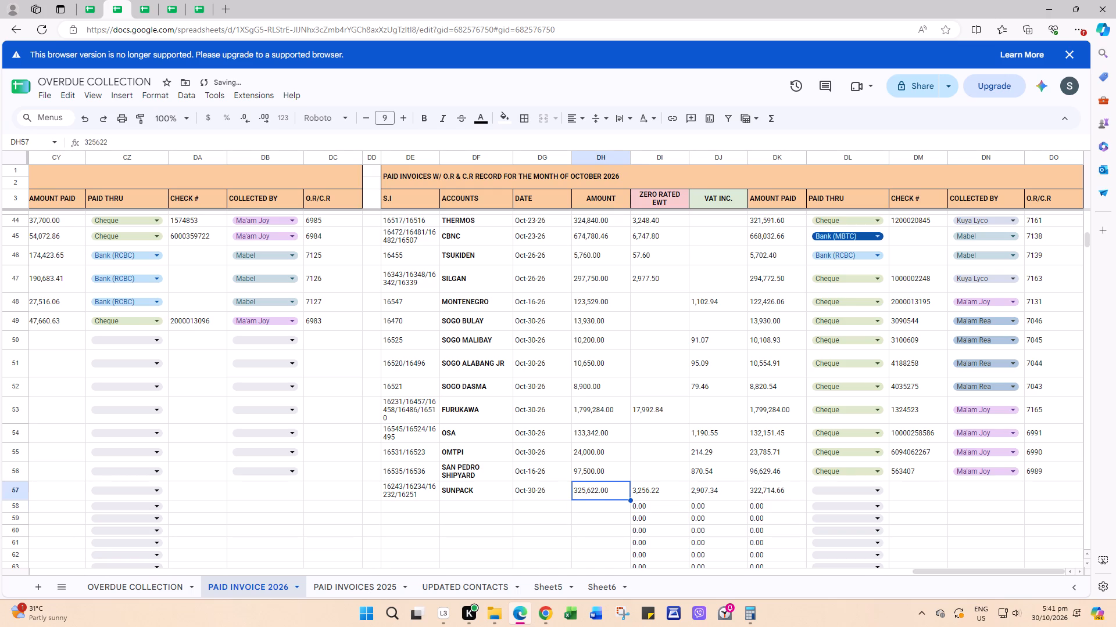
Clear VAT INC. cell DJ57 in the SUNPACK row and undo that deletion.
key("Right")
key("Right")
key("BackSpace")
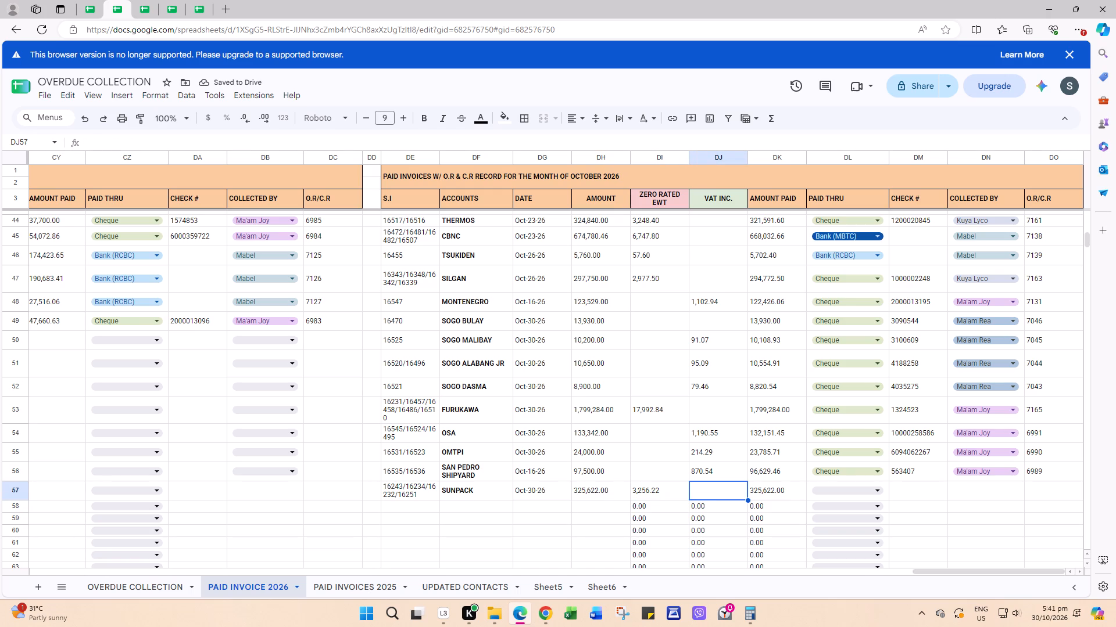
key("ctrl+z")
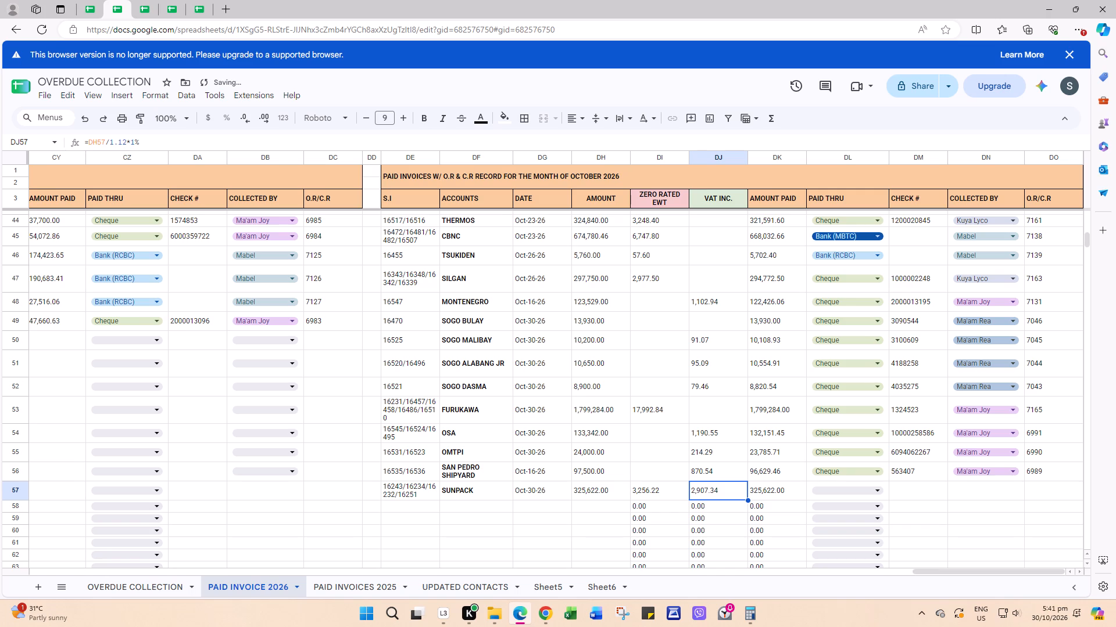
Clear the ZERO RATED EWT formula from cell DI57 in the SUNPACK row.
left_click(667, 493)
key("BackSpace")
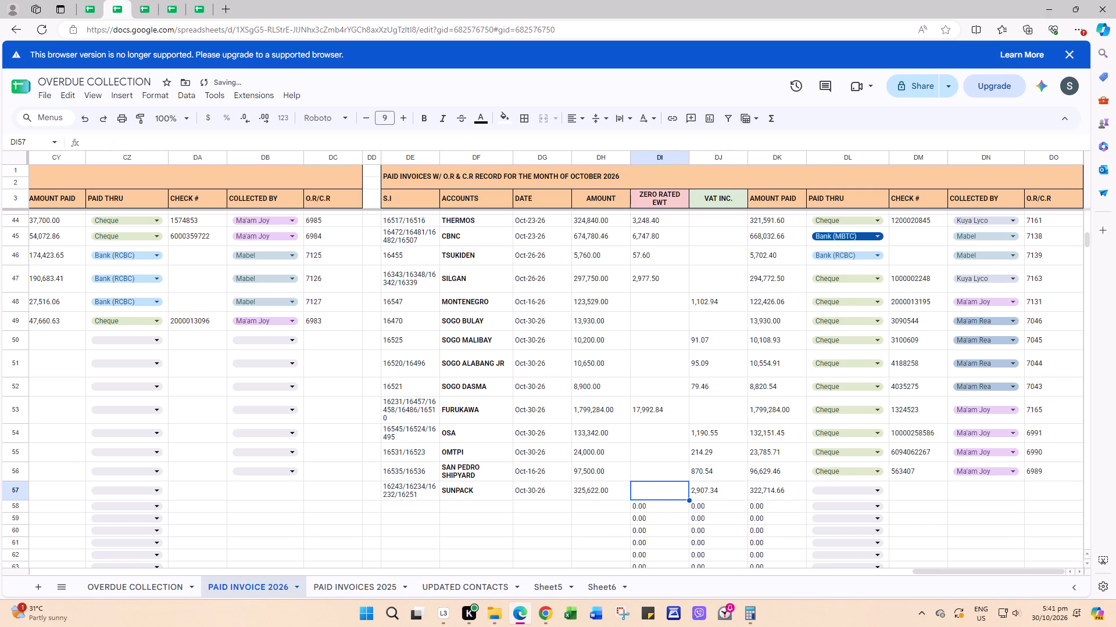
Undo the clearing of ZERO RATED EWT cell DI57 in the SUNPACK row.
left_click(604, 491)
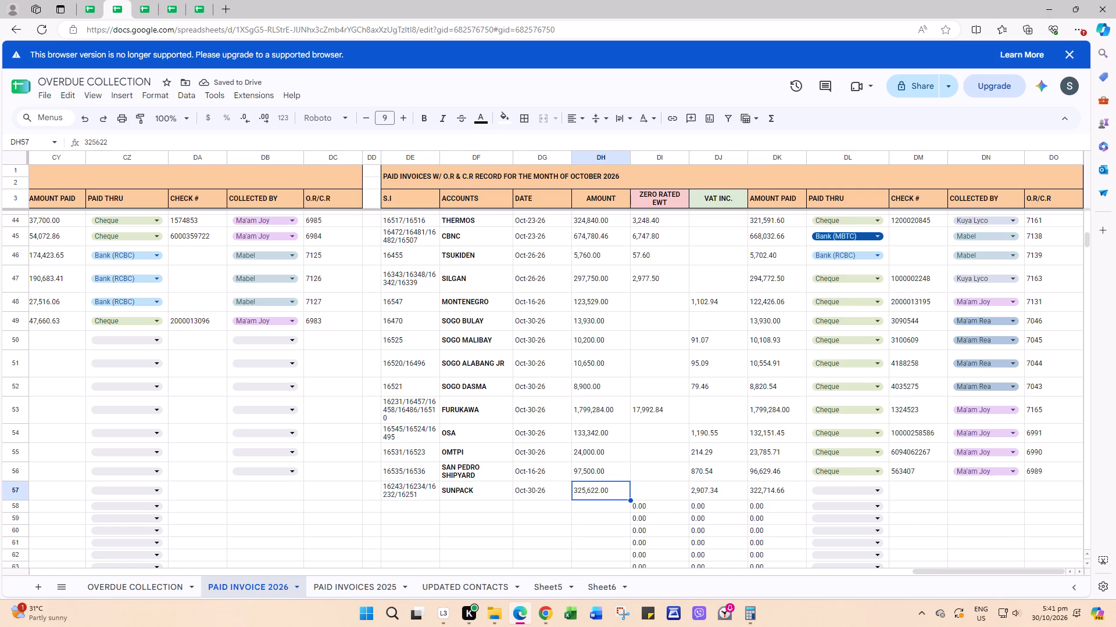
key("ctrl+z")
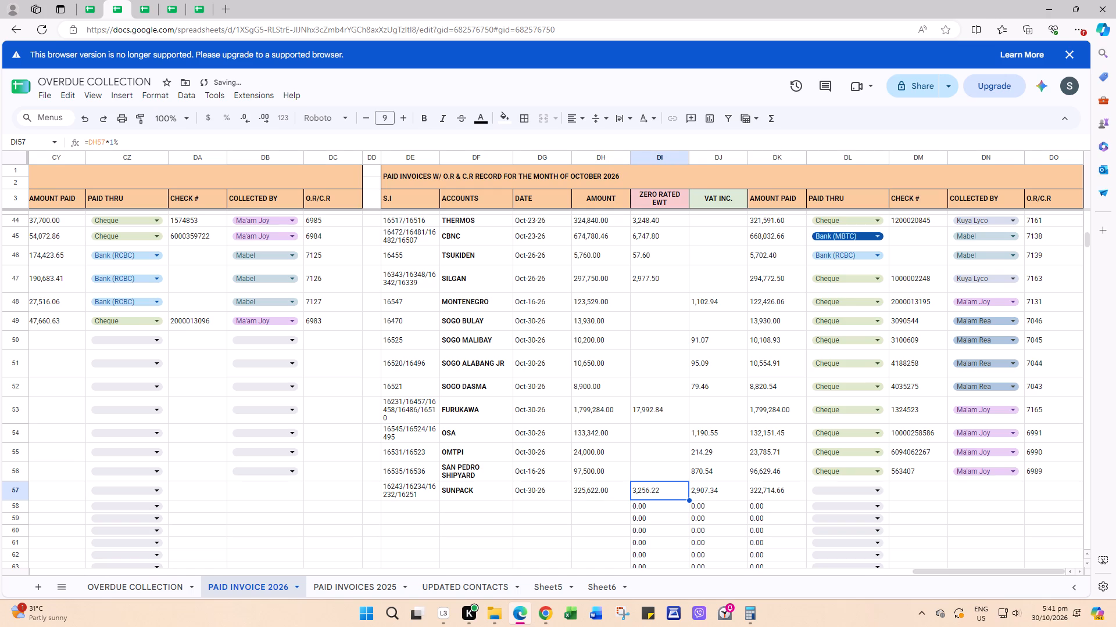
left_click(660, 524)
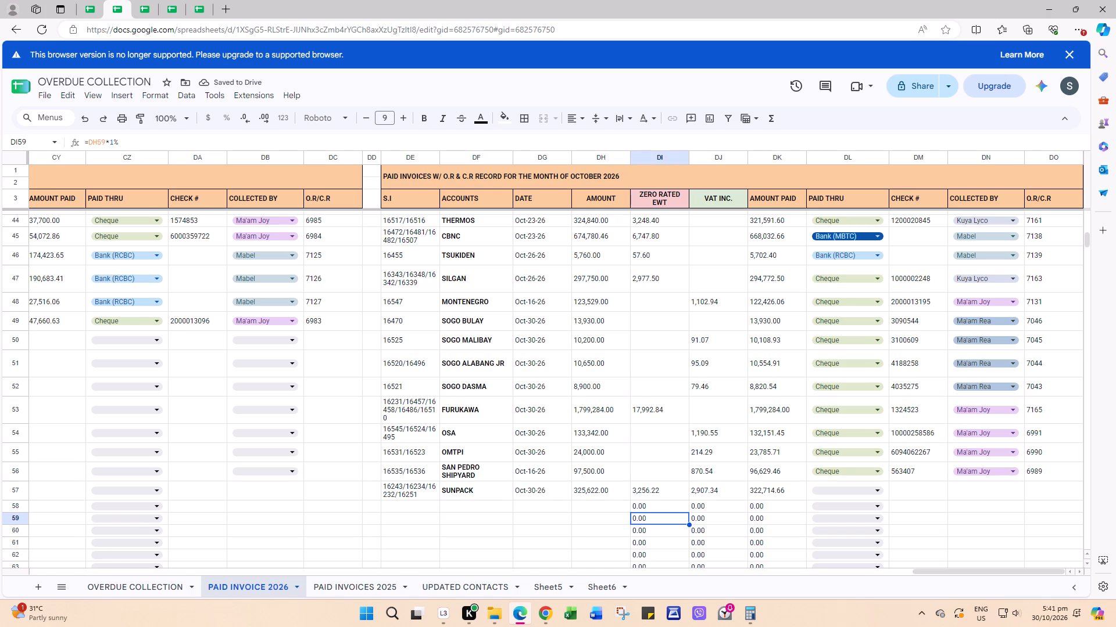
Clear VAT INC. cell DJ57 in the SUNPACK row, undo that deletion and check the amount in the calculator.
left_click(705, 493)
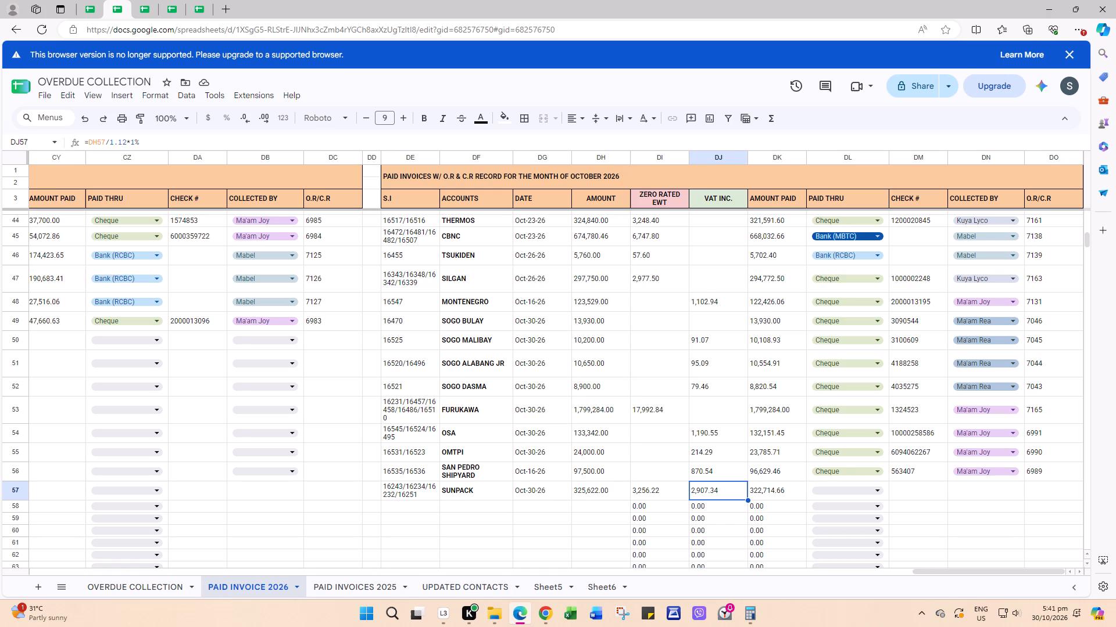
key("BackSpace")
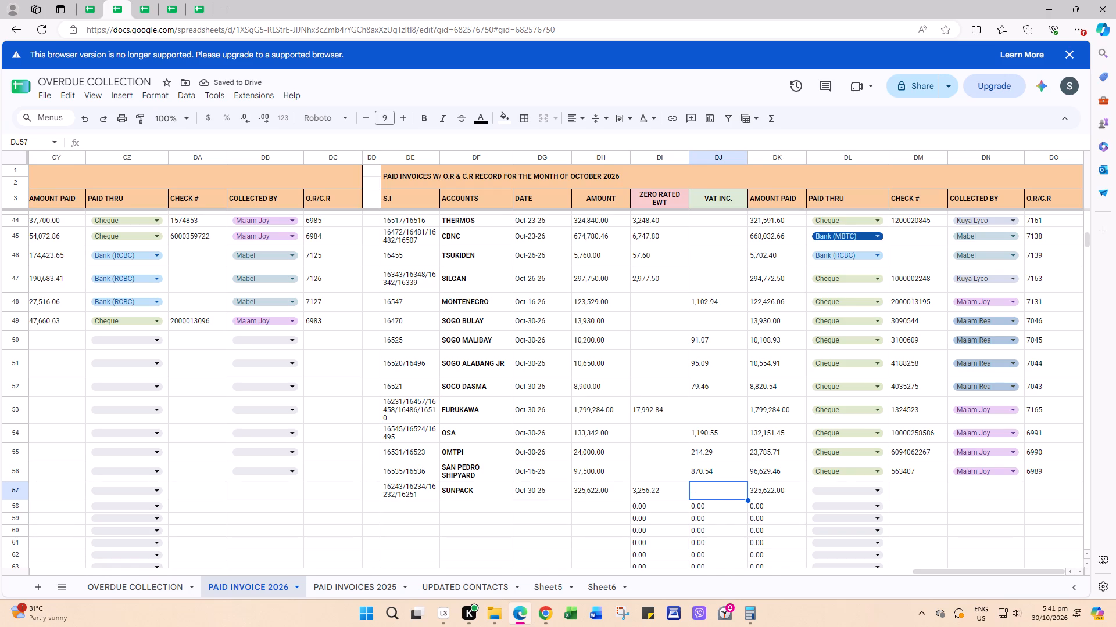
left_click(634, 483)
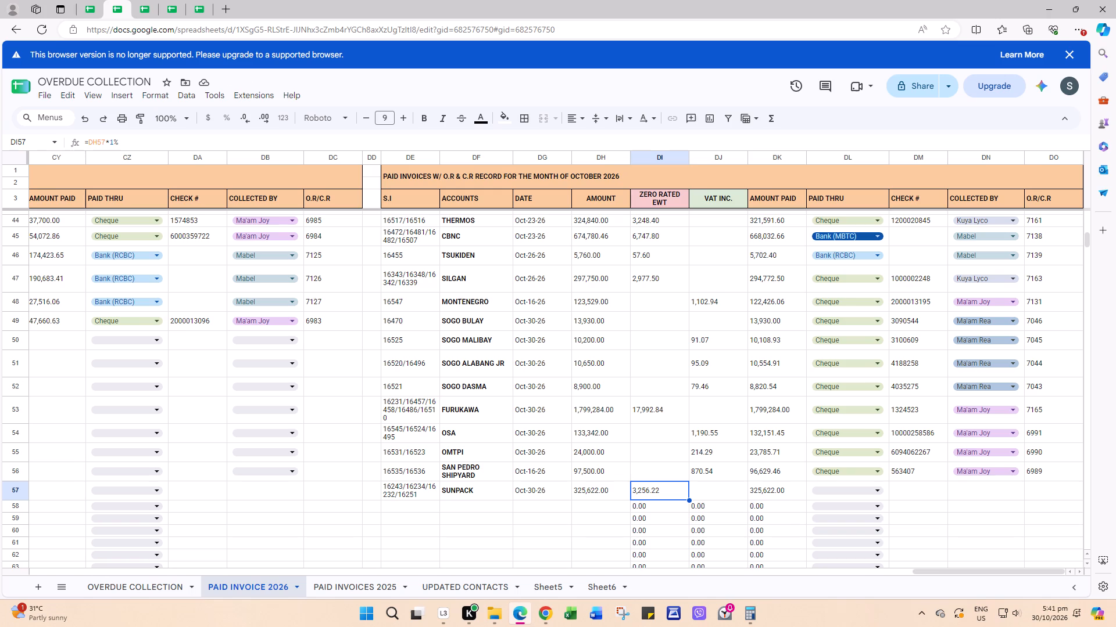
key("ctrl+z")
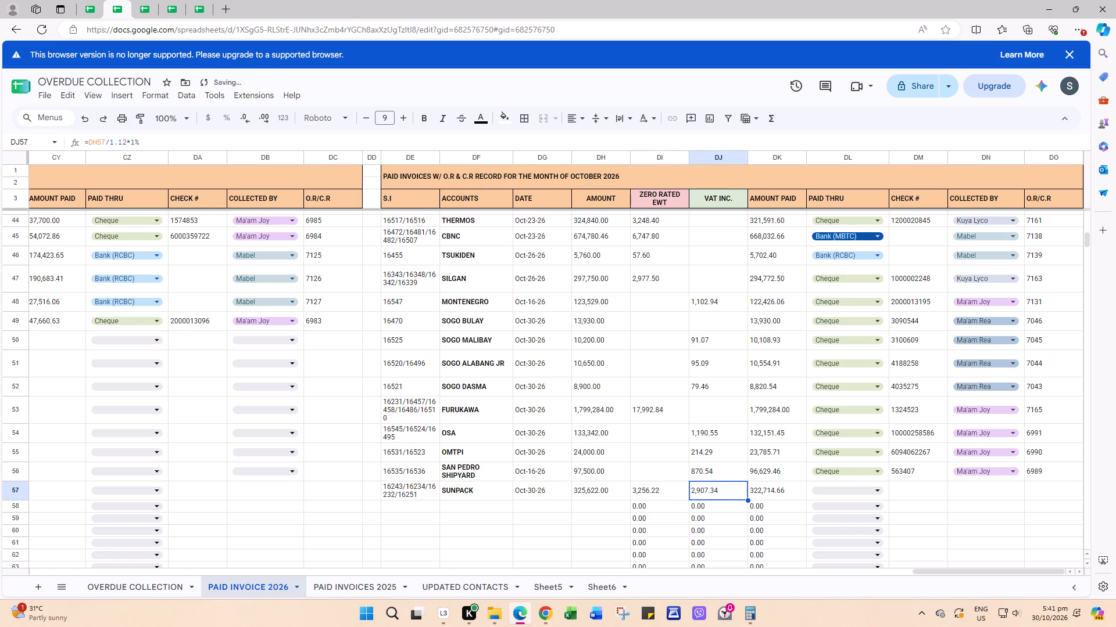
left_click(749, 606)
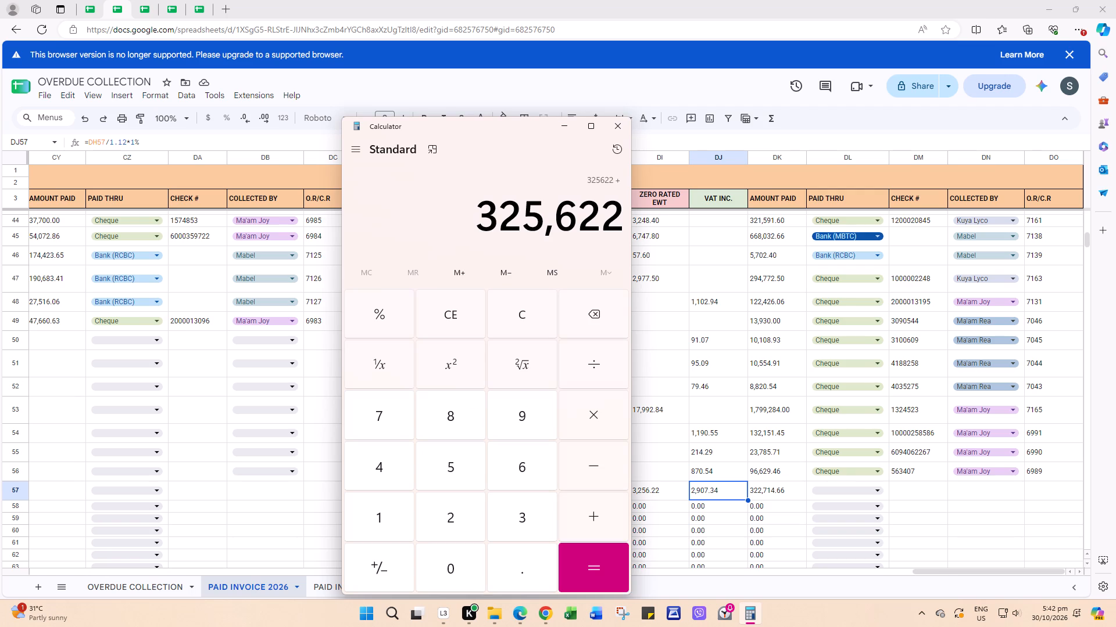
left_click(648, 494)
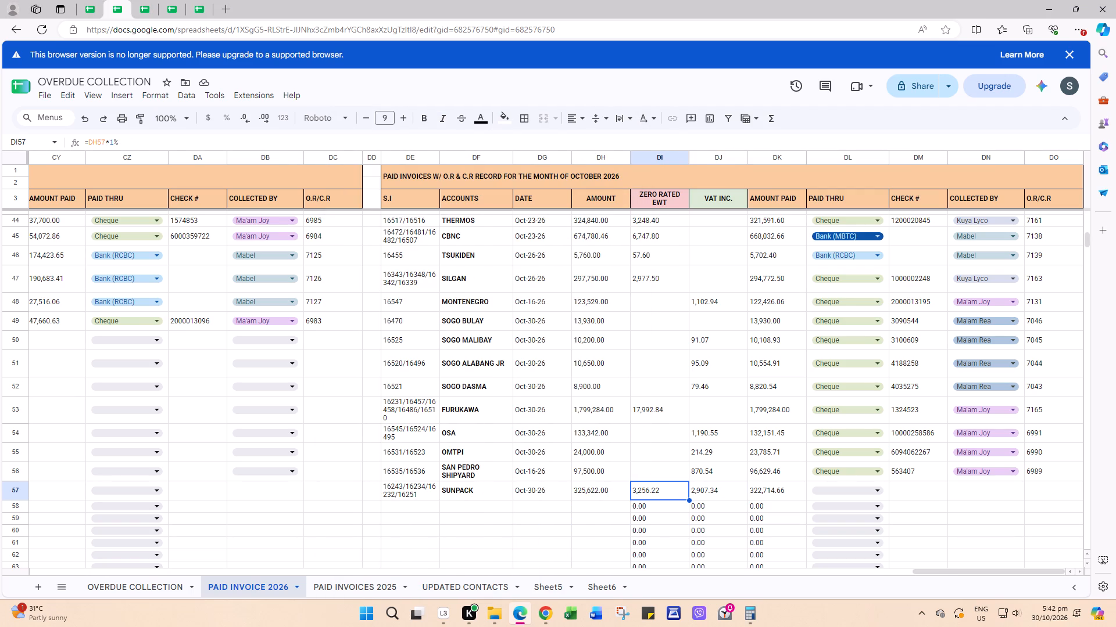
Clear the VAT INC. formula from cell DJ57 in the SUNPACK row.
left_click(702, 491)
key("BackSpace")
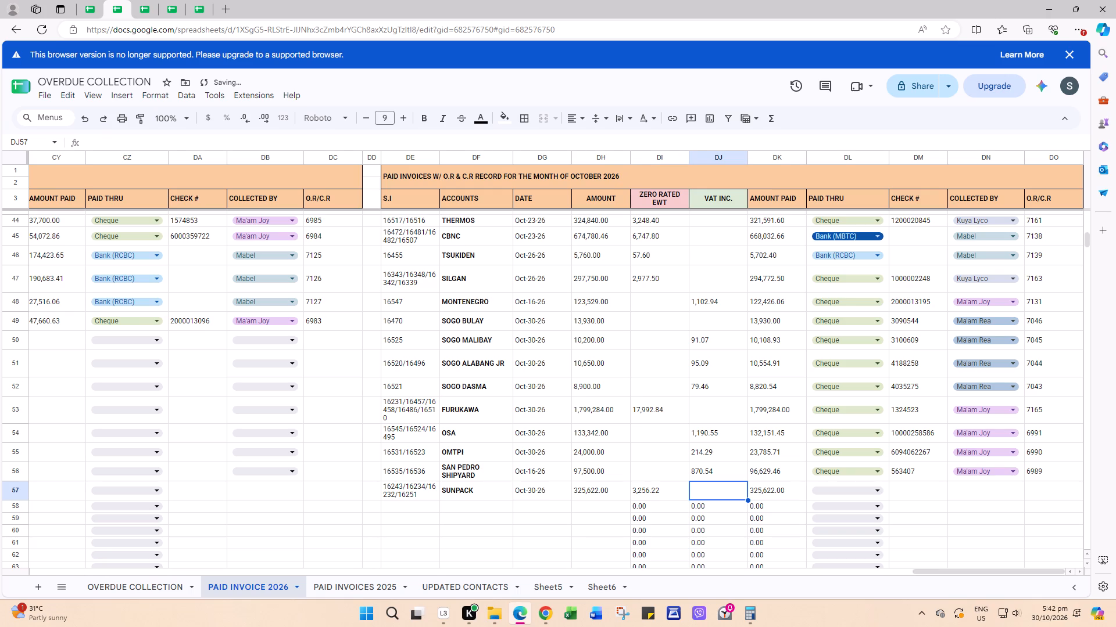
left_click(716, 532)
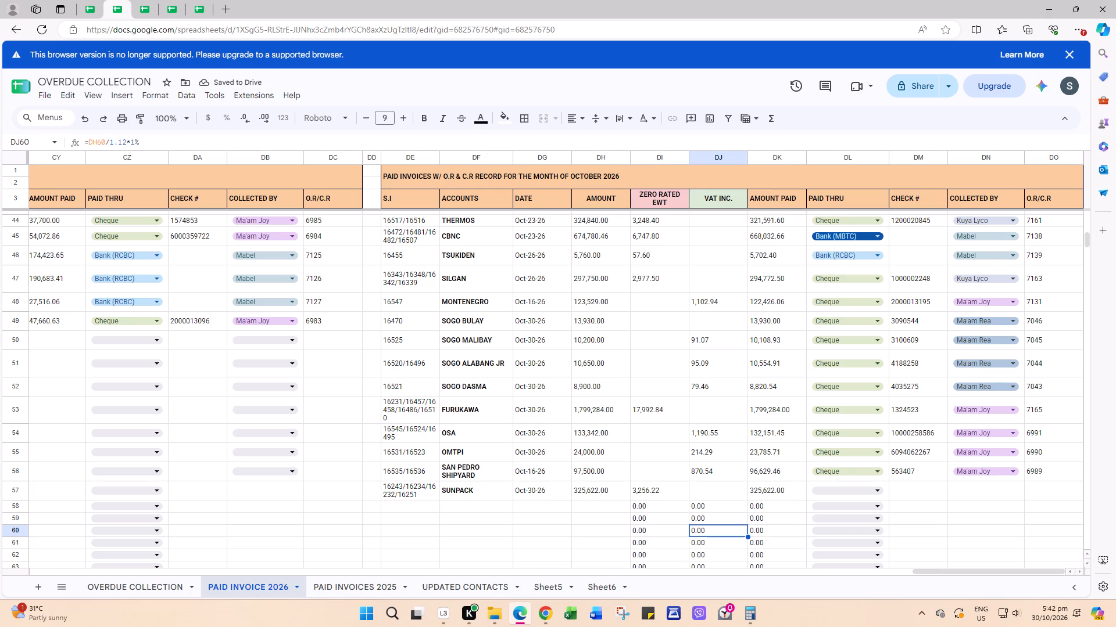
Set AMOUNT PAID cell DK57 to the amount minus the zero-rated EWT, =DH57-DI57.
left_click(657, 490)
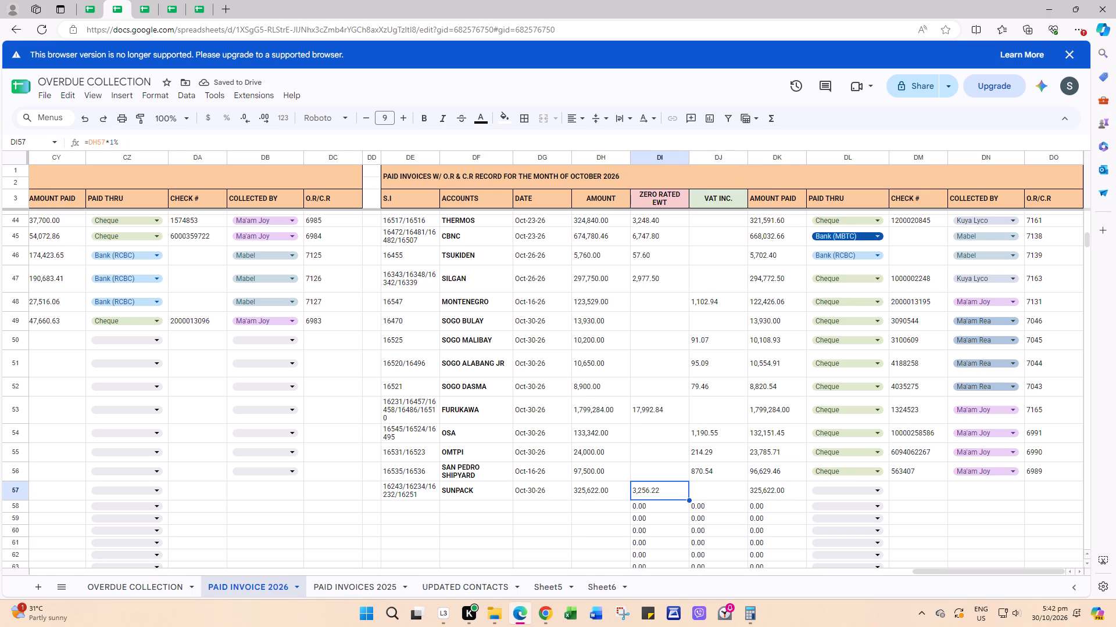
left_click(613, 489)
left_click(766, 483)
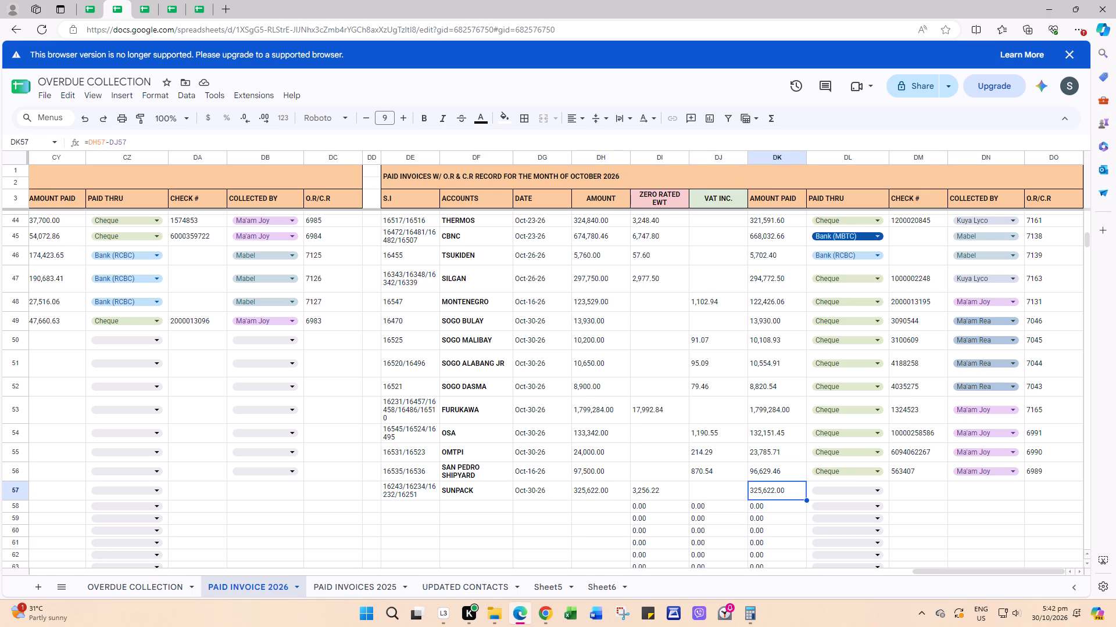
key("equal")
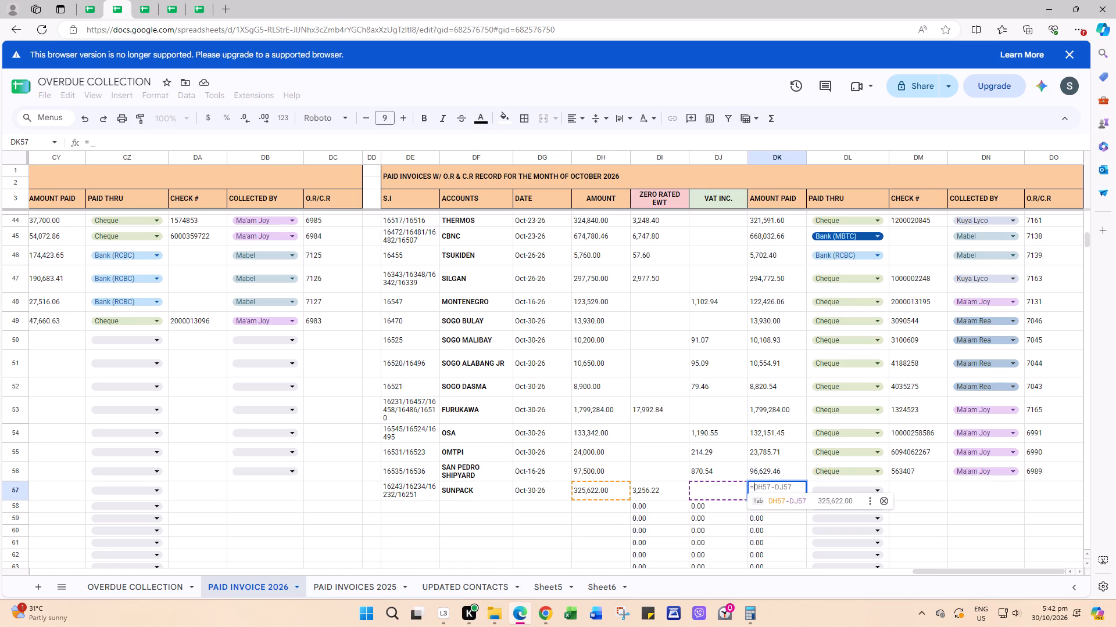
left_click(609, 490)
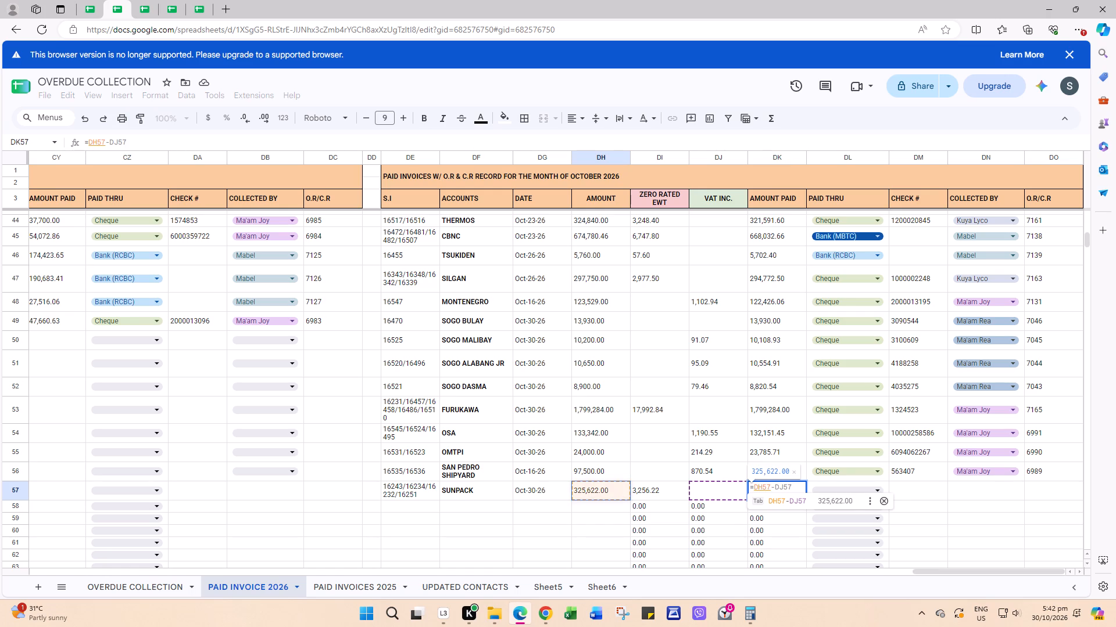
key("minus")
left_click(655, 492)
key("Return")
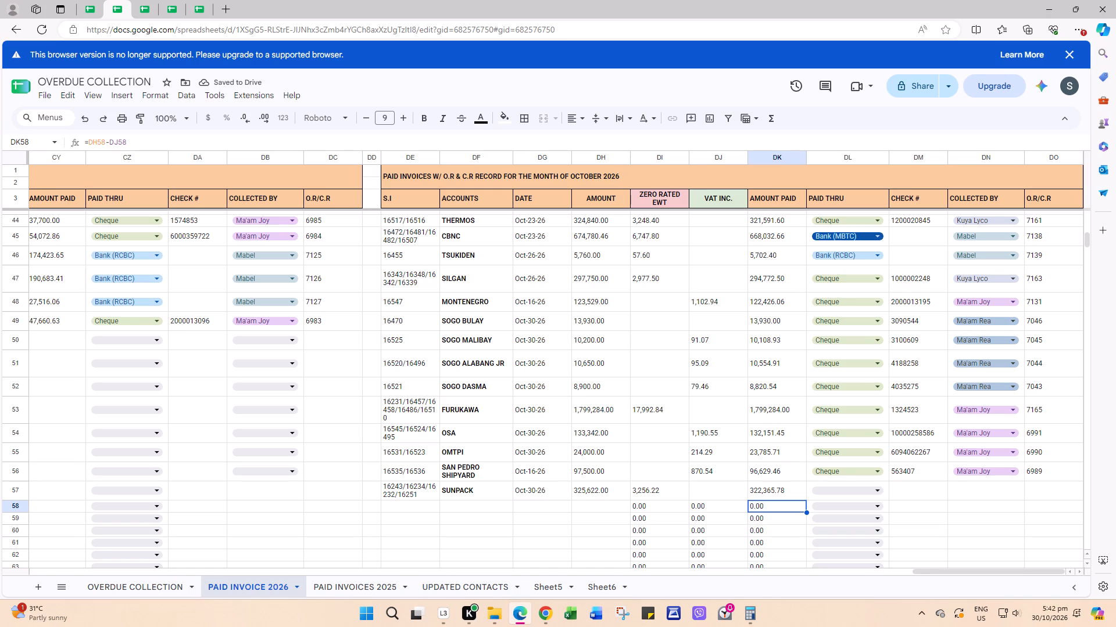
Set PAID THRU to Cheque and enter CHECK # 399486 in the SUNPACK row.
left_click(828, 490)
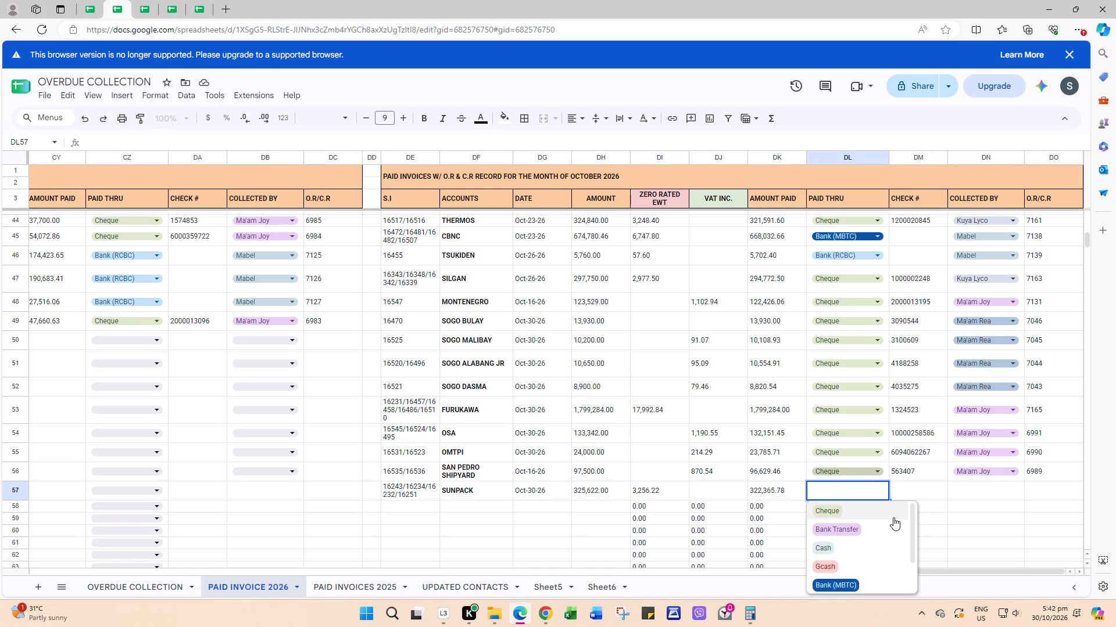
left_click(889, 514)
left_click(935, 487)
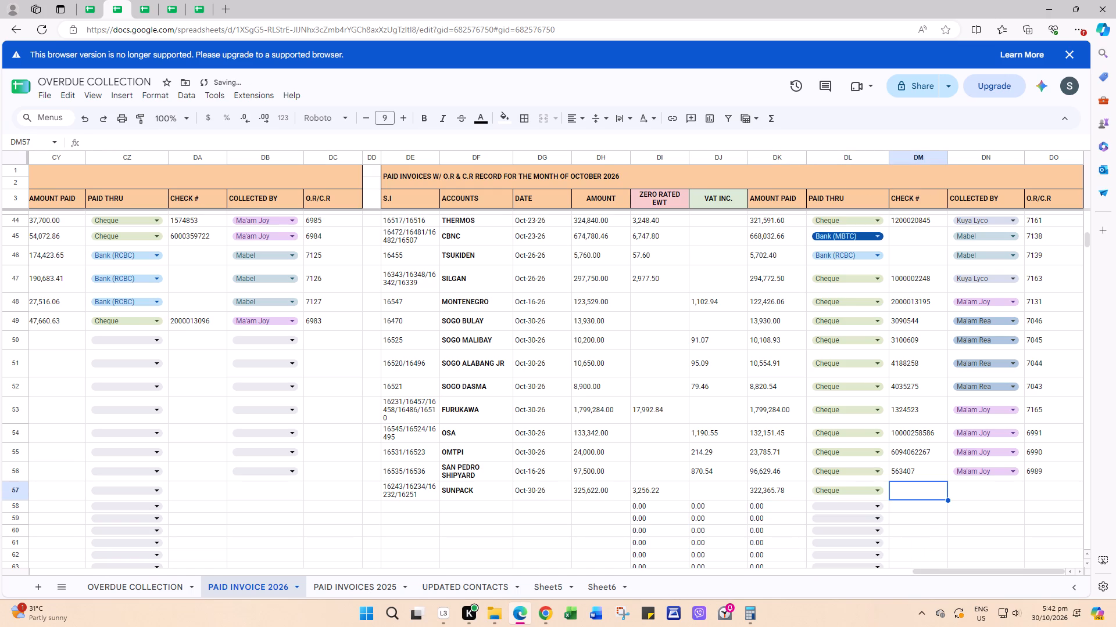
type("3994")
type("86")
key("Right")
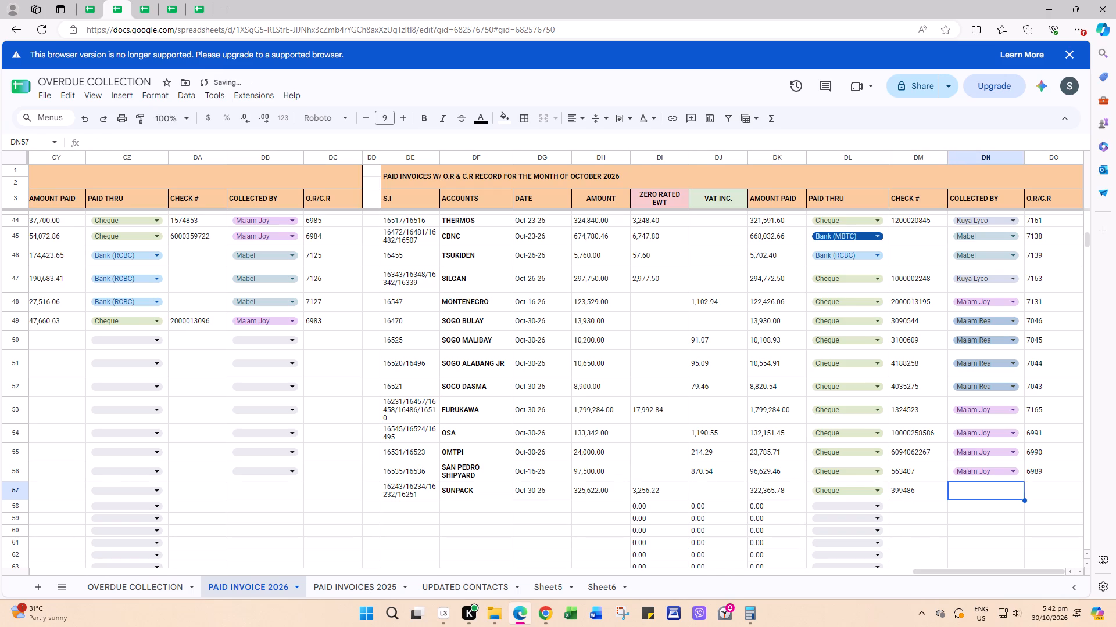
Fill the COLLECTED BY dropdown from DN56 down to DN57 and choose Kuya Lyco for the SUNPACK row.
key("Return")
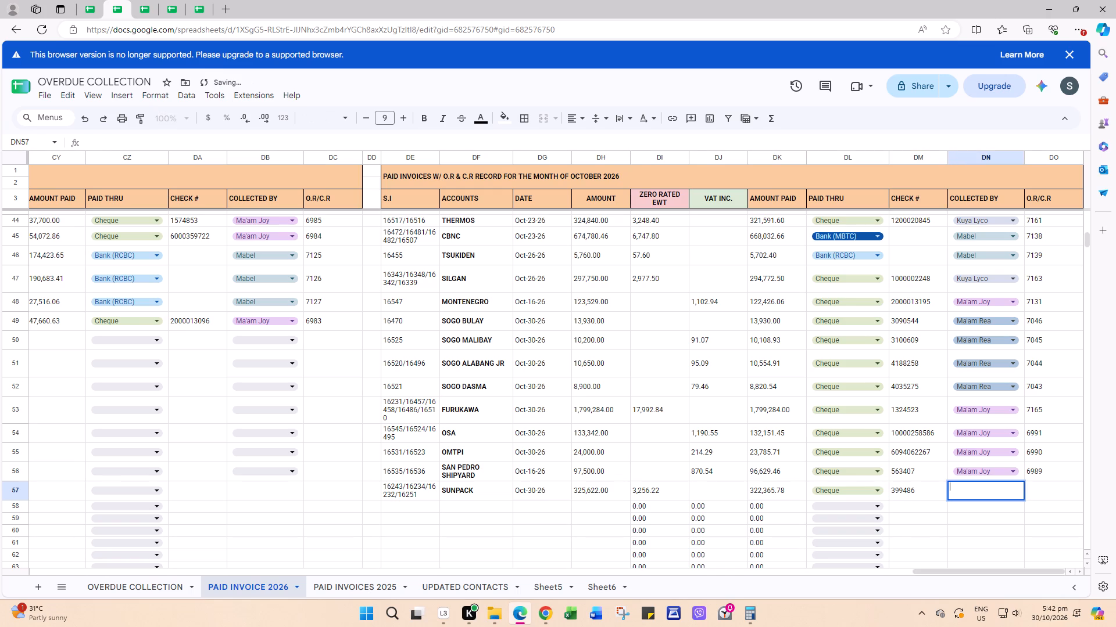
left_click(998, 545)
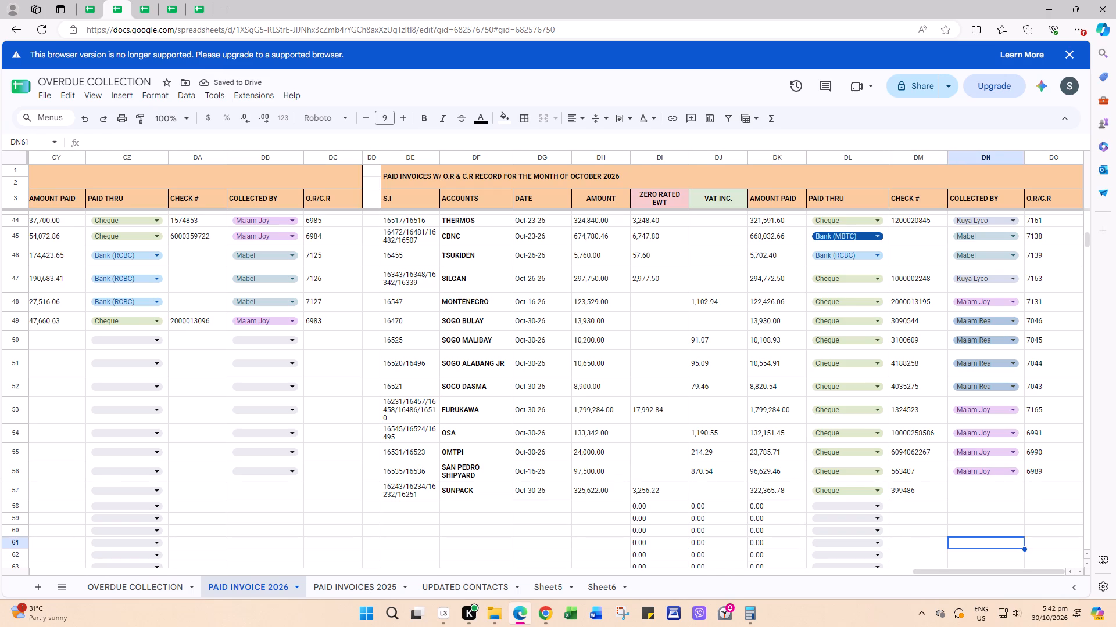
left_click(1024, 475)
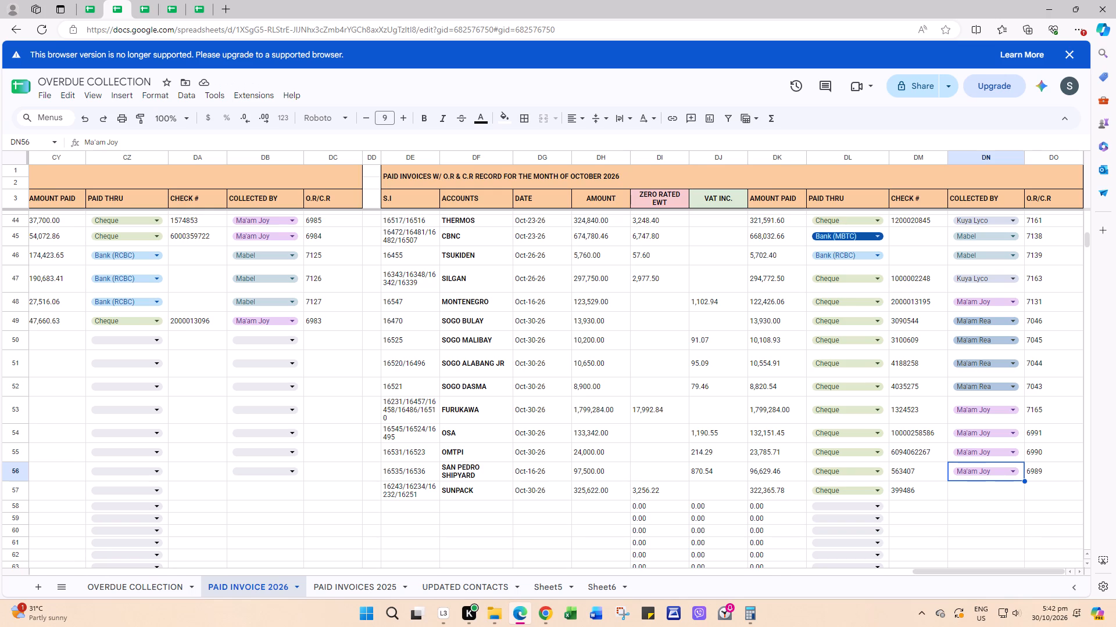
left_click_drag(1025, 481, 1023, 498)
left_click(1011, 491)
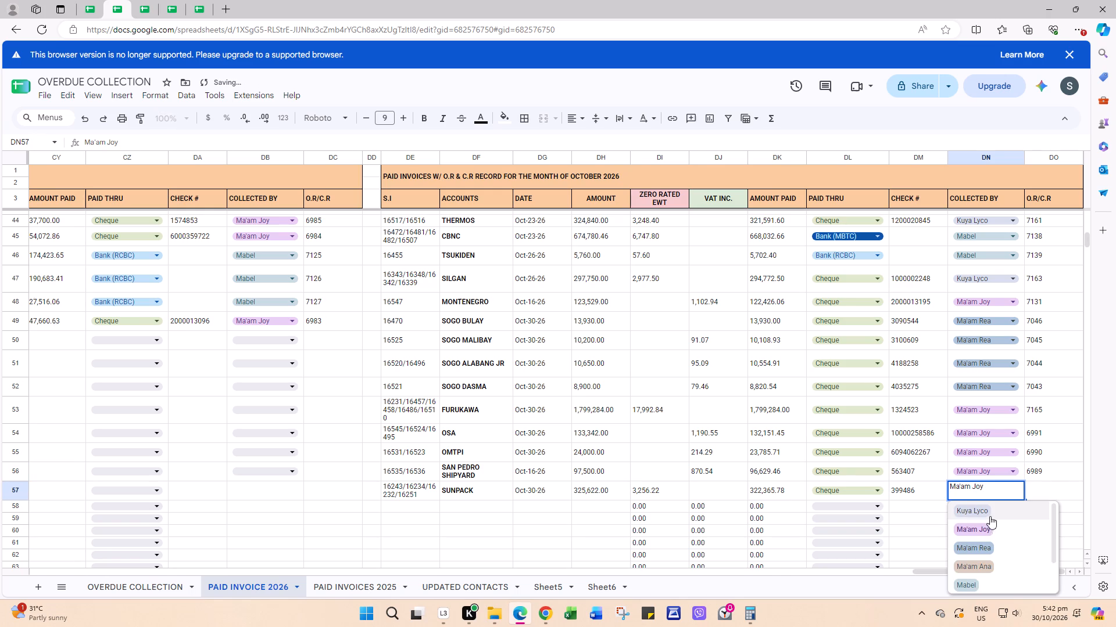
left_click(1001, 509)
Enter 7140 as the O.R/C.R number in cell DO57 of the SUNPACK row.
left_click(1025, 495)
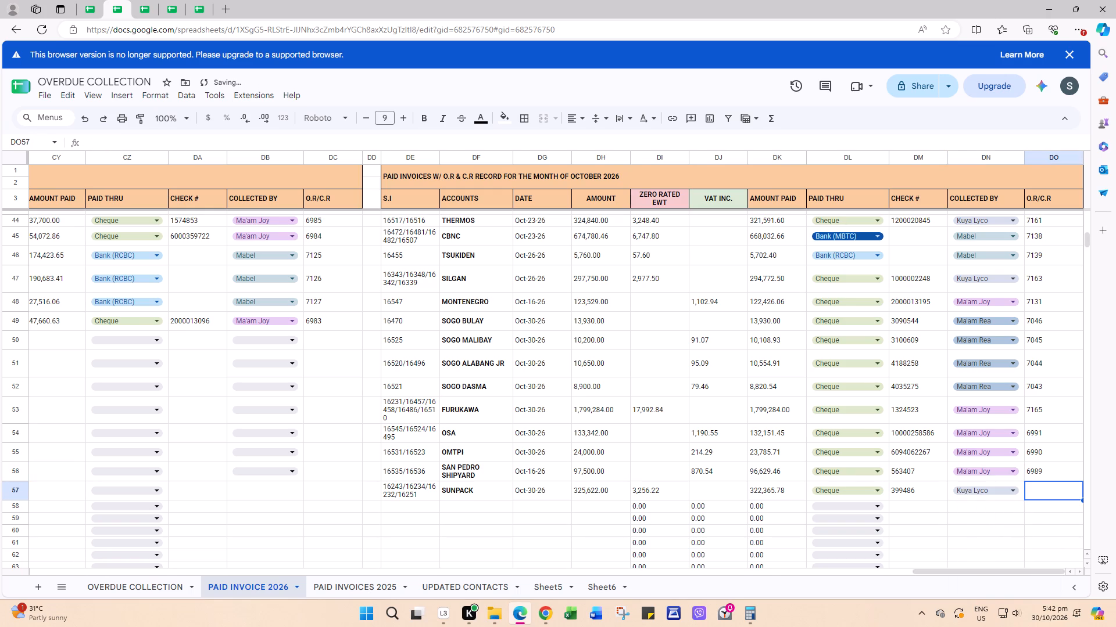
type("74")
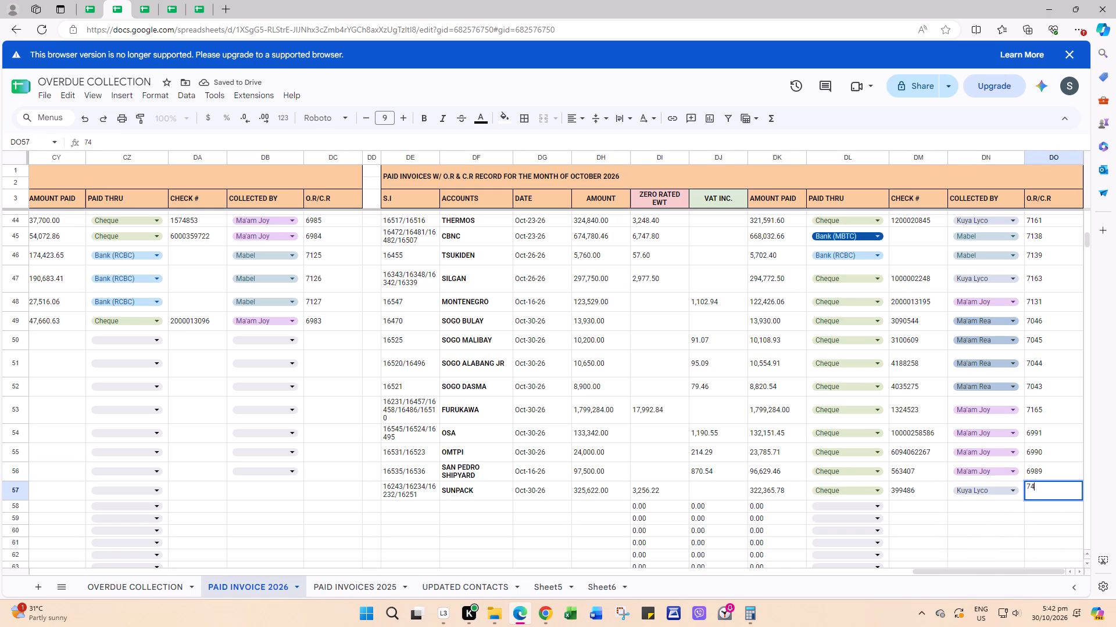
key("BackSpace")
type("1140")
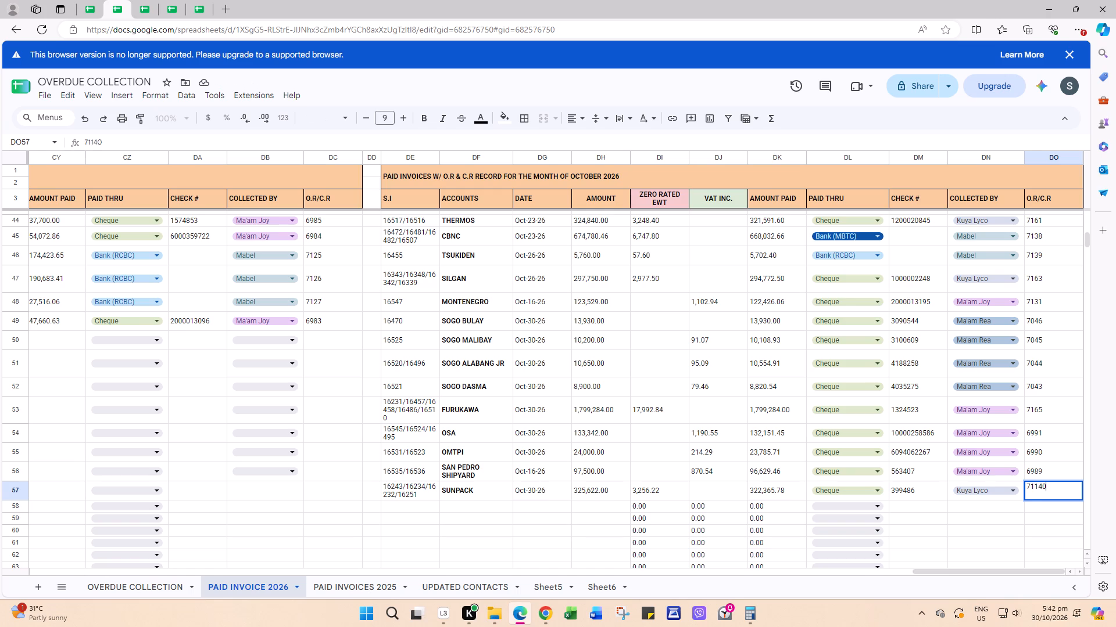
key("Return")
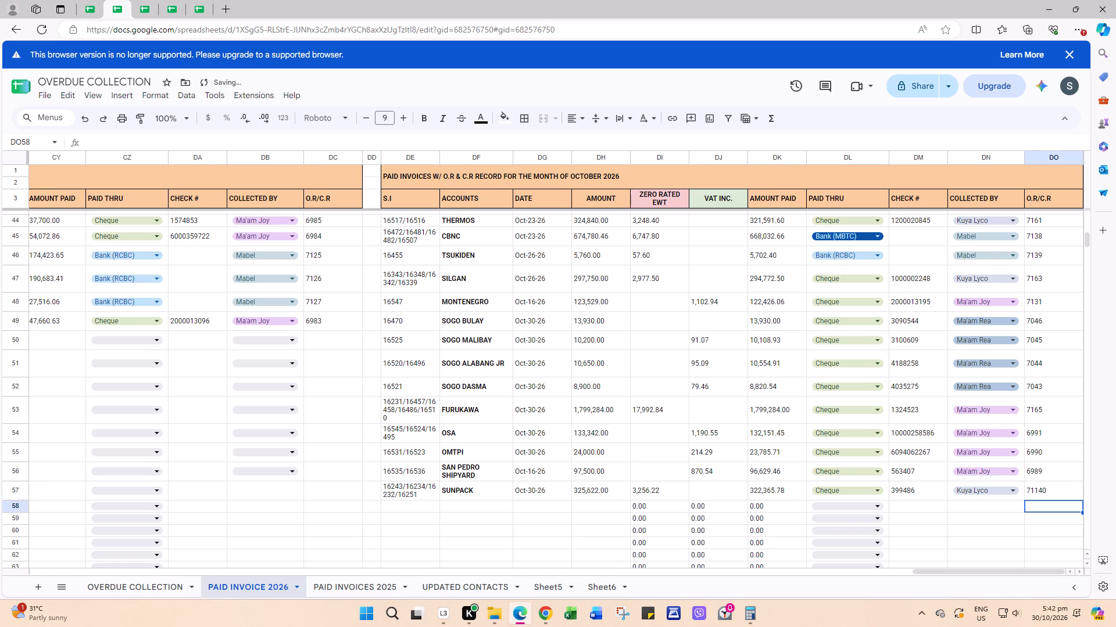
double_click(1034, 491)
left_click(1034, 487)
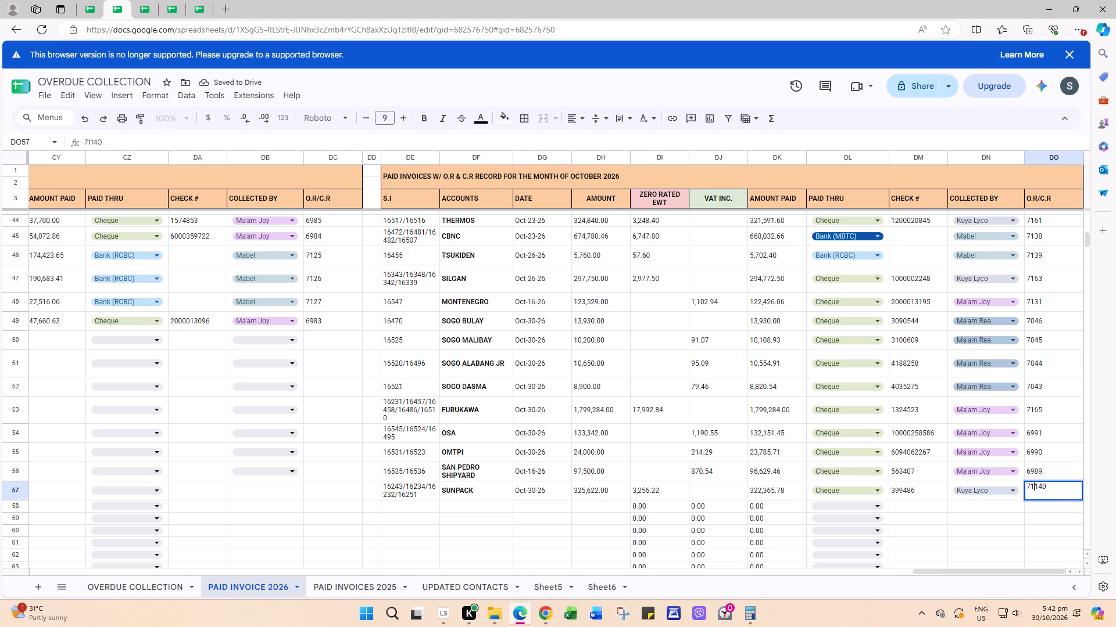
key("BackSpace")
key("Return")
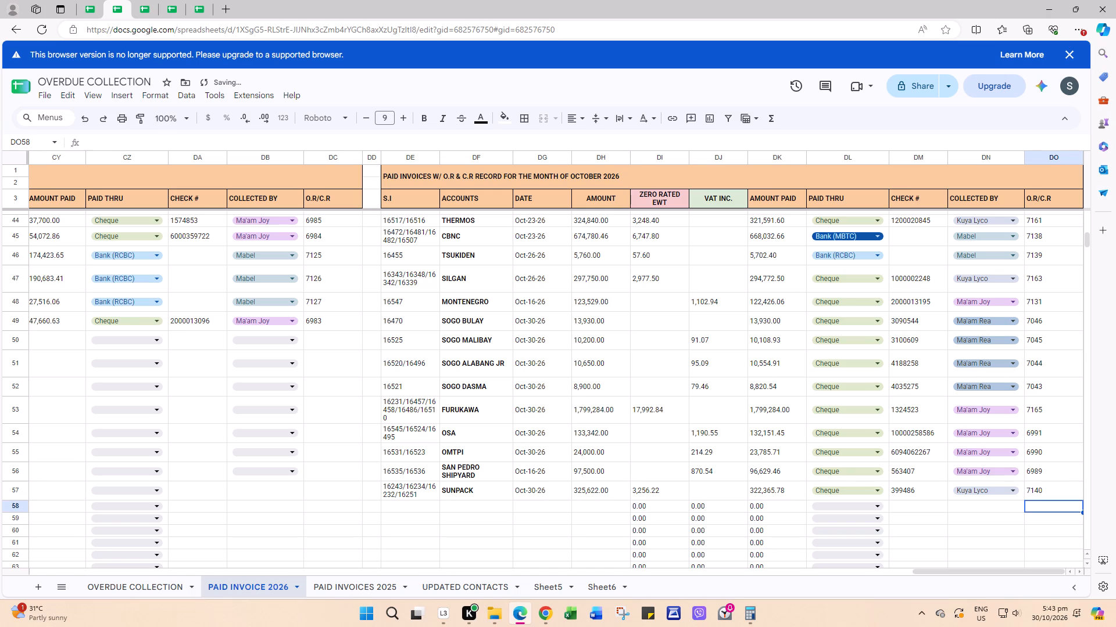
Clear the ZERO RATED EWT, VAT INC. and AMOUNT PAID formulas from cells DI58, DJ58 and DK58.
left_click(1004, 521)
left_click(642, 509)
left_click(589, 508)
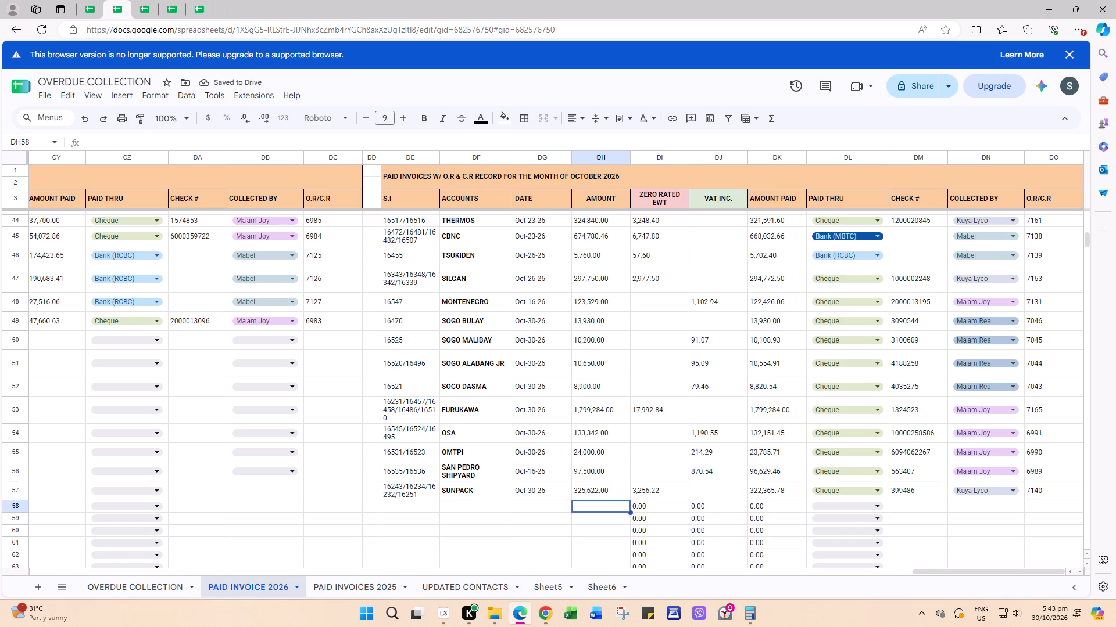
left_click(651, 508)
key("BackSpace")
key("Right")
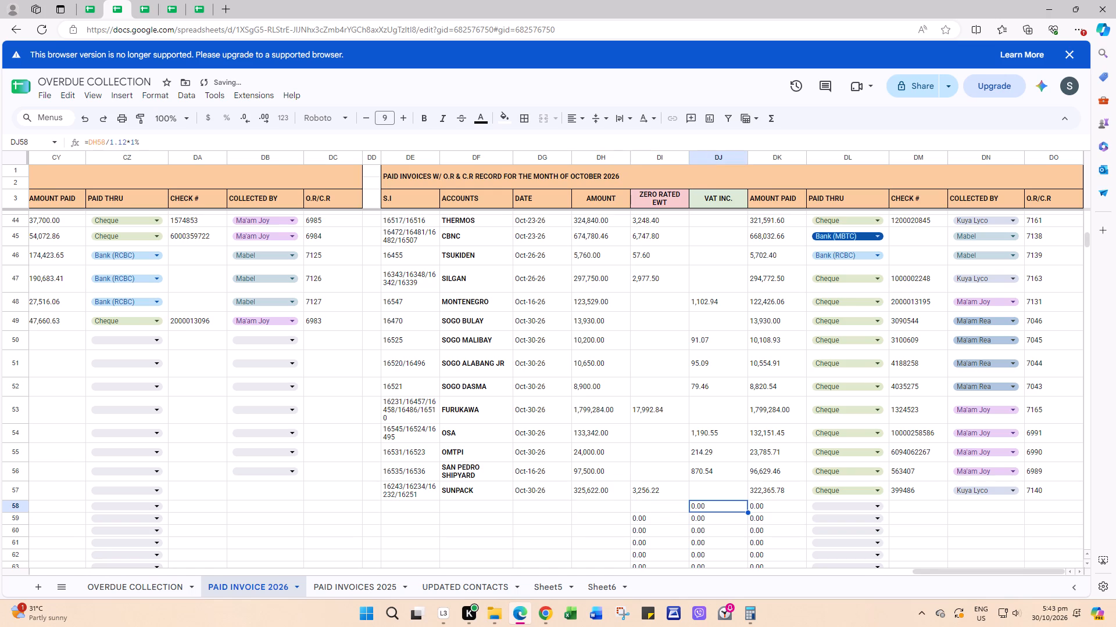
key("BackSpace")
left_click(767, 509)
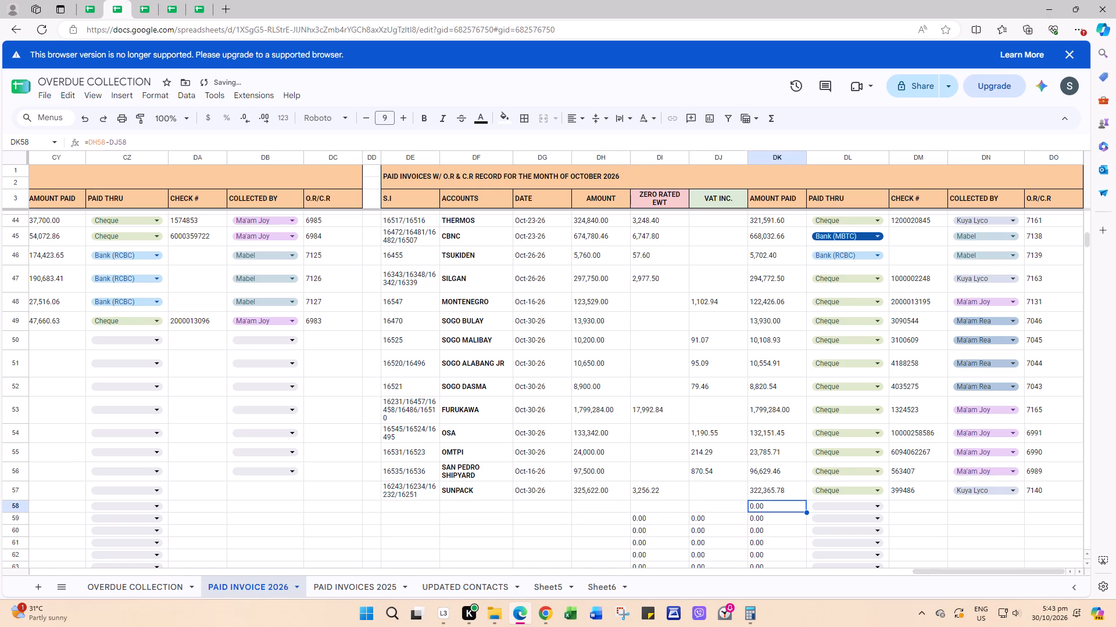
key("BackSpace")
Underline the AMOUNT PAID value in cell DK57 of the SUNPACK row.
left_click(768, 493)
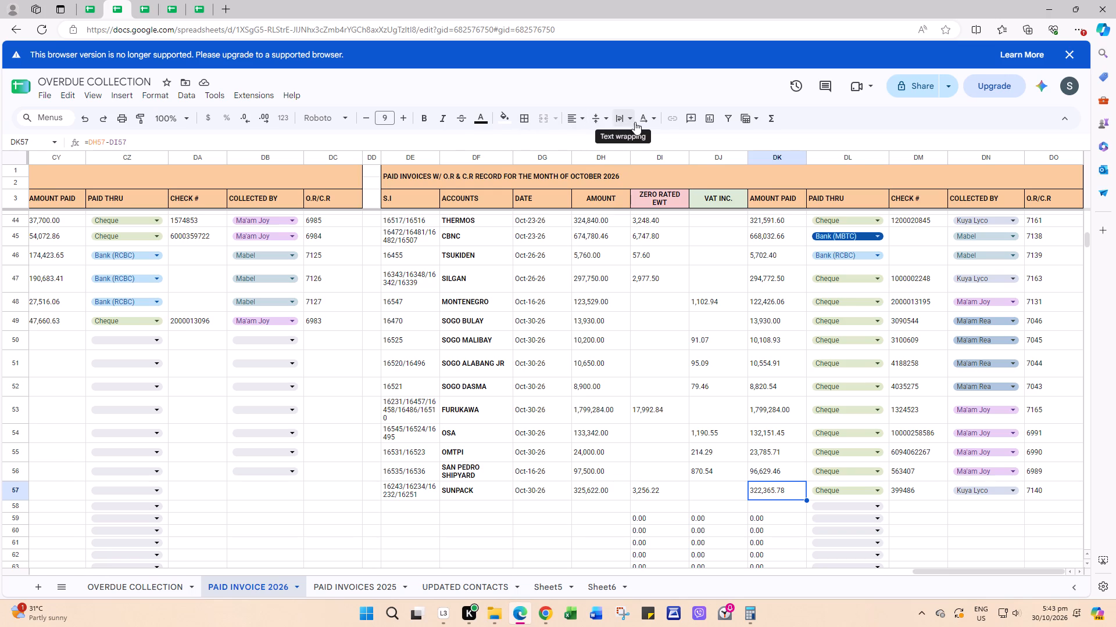
left_click(654, 120)
left_click(654, 120)
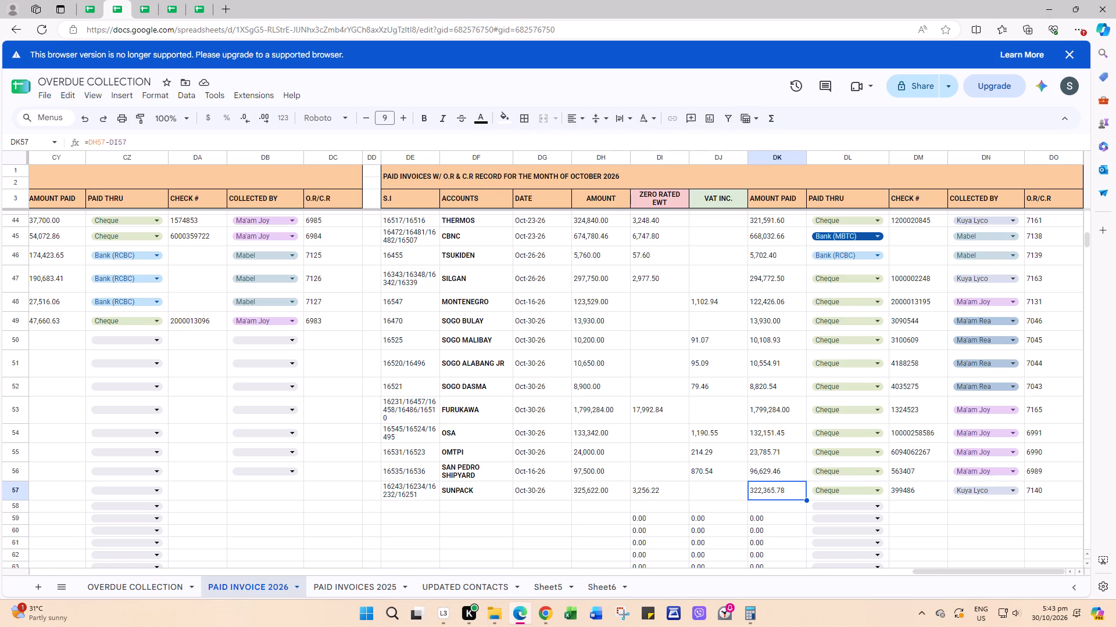
key("ctrl+u")
Total the AMOUNT PAID column in cell DK58 with a SUM of DK4:DK57.
left_click(764, 507)
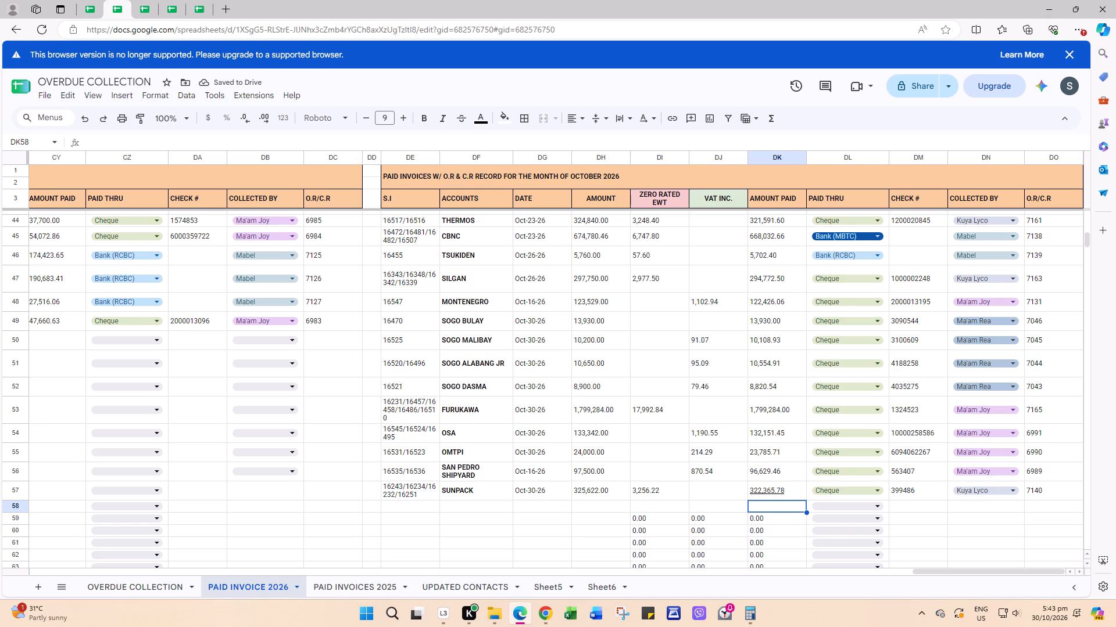
left_click(767, 114)
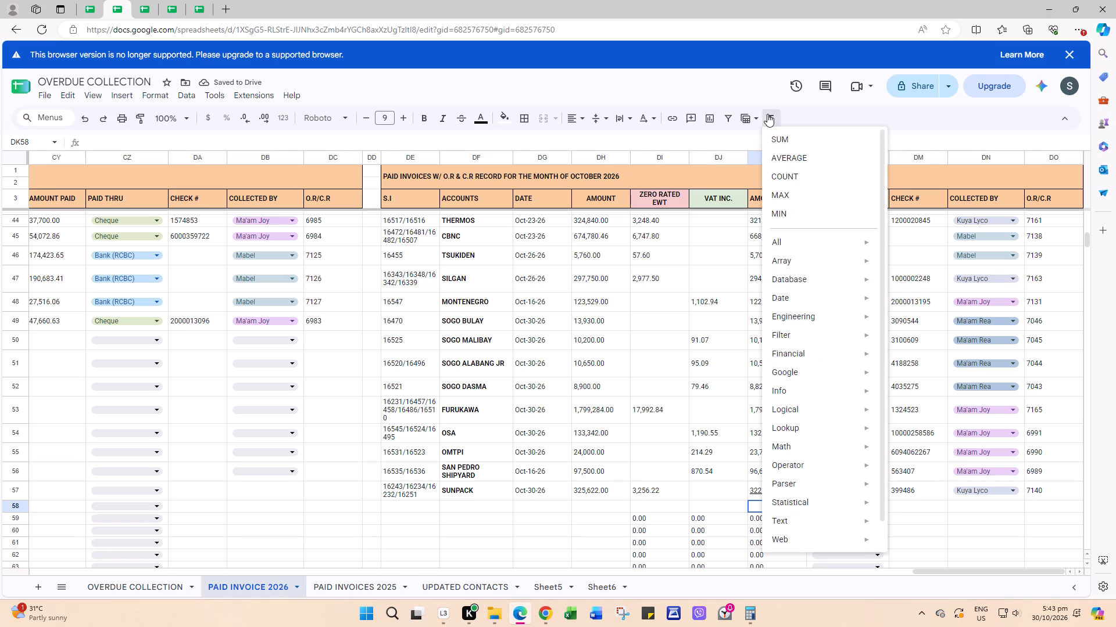
left_click(784, 140)
left_click_drag(771, 491, 771, 489)
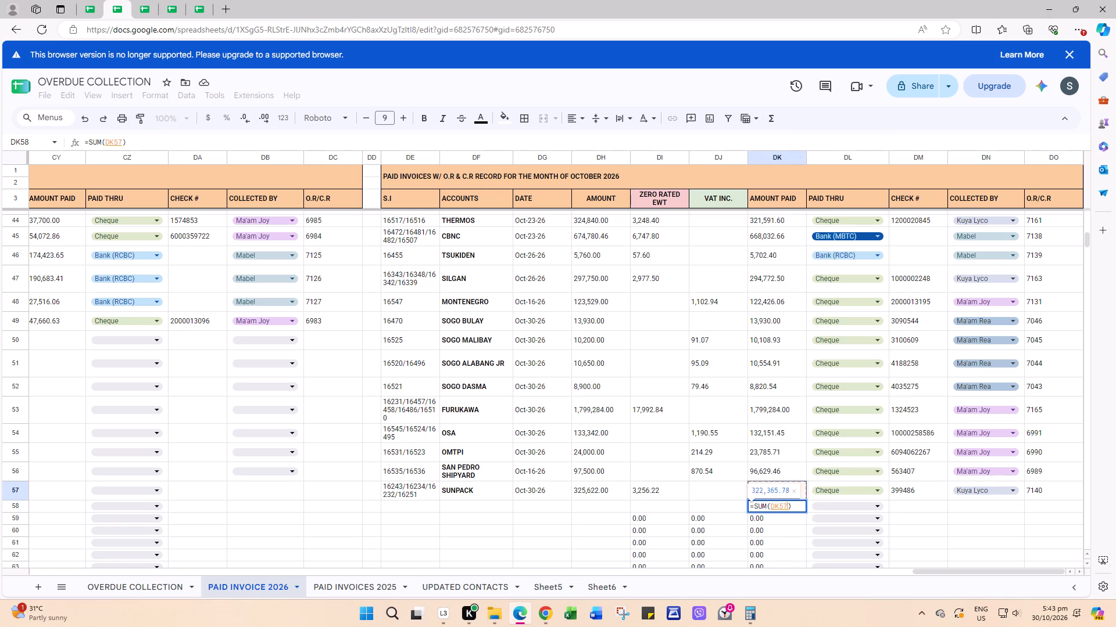
left_click_drag(771, 489, 778, 190)
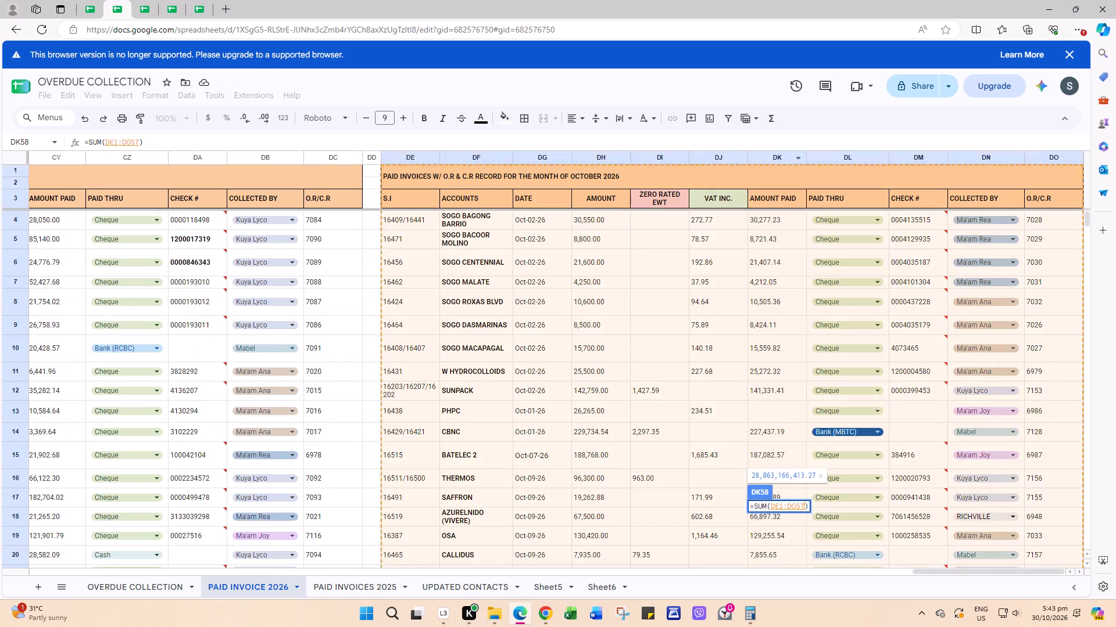
left_click_drag(778, 190, 777, 224)
key("Return")
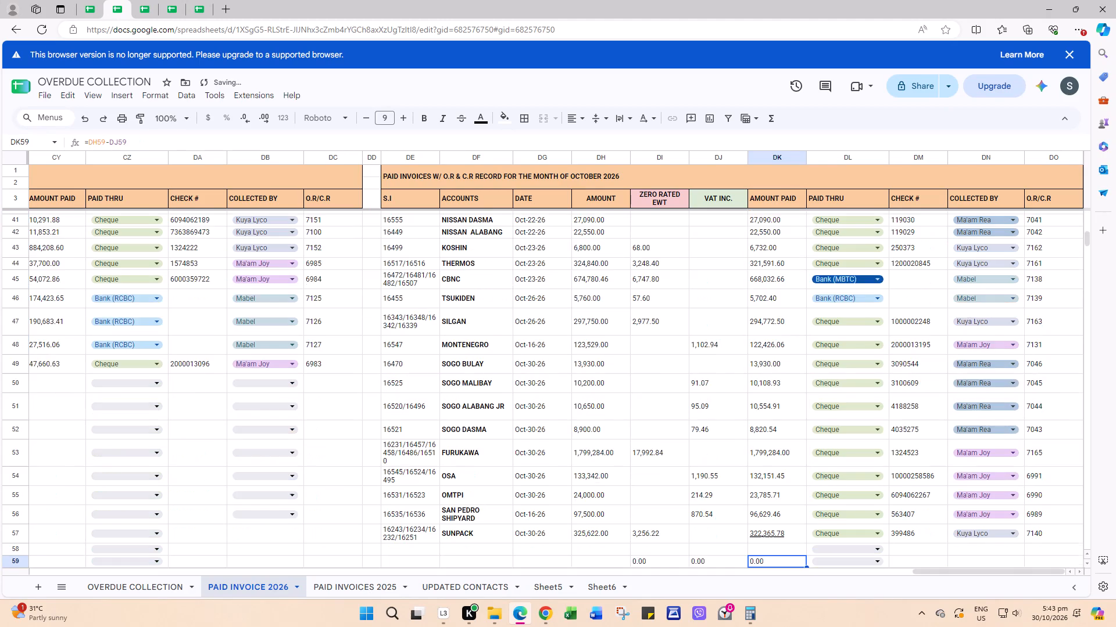
Replace the yellow fill across the SILGAN row, cells DE33 to DO33, with the near-white custom colour.
scroll(775, 459, "down", 10)
scroll(761, 491, "up", 13)
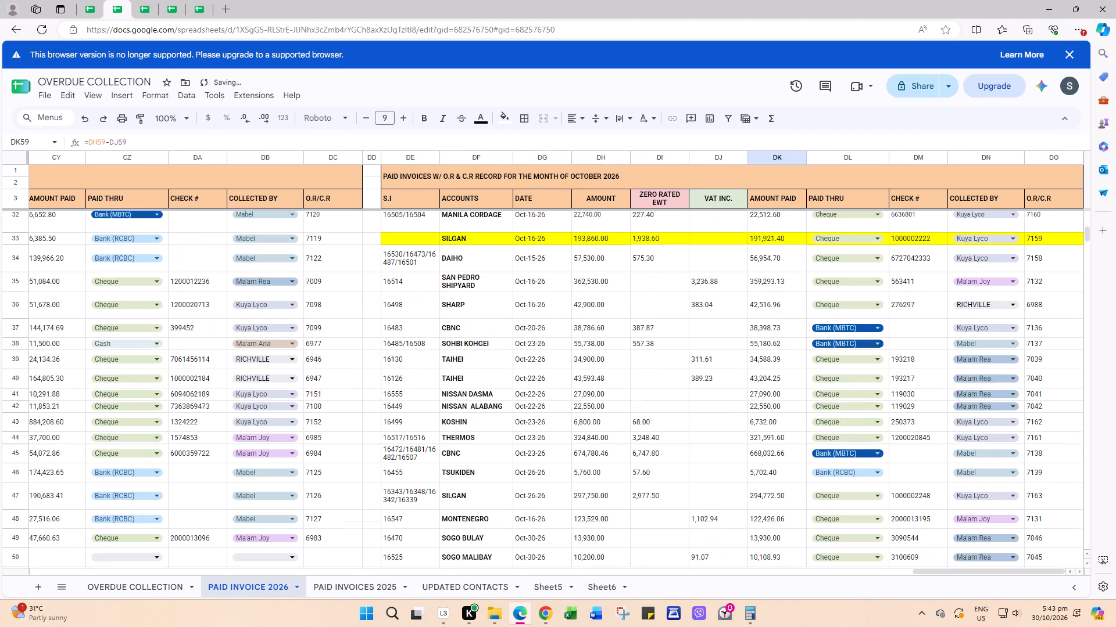
scroll(745, 483, "up", 1)
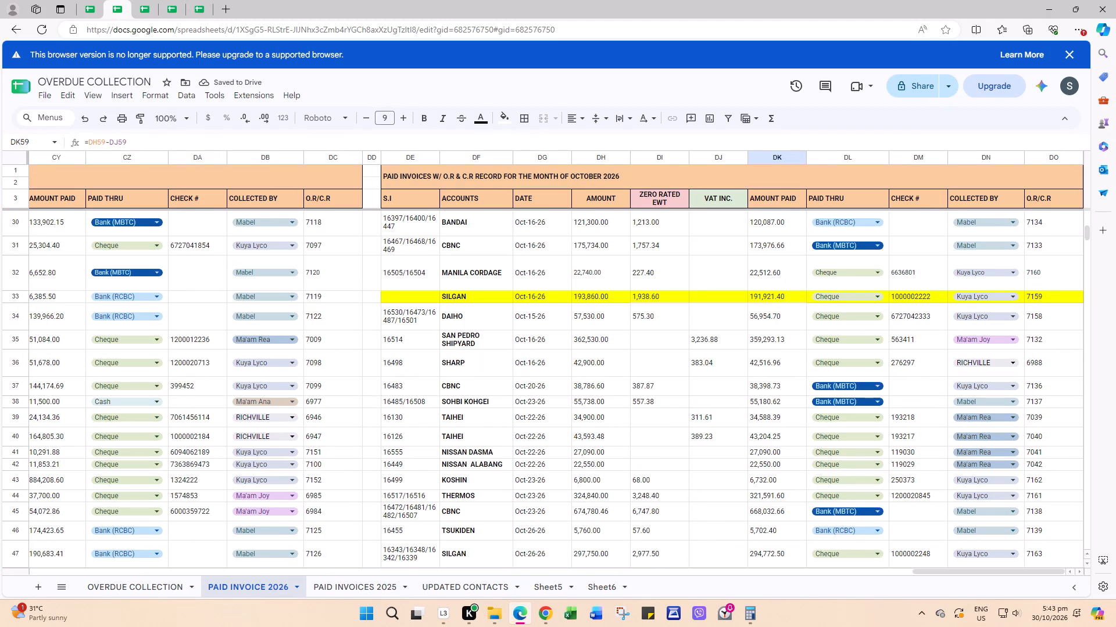
left_click(428, 302)
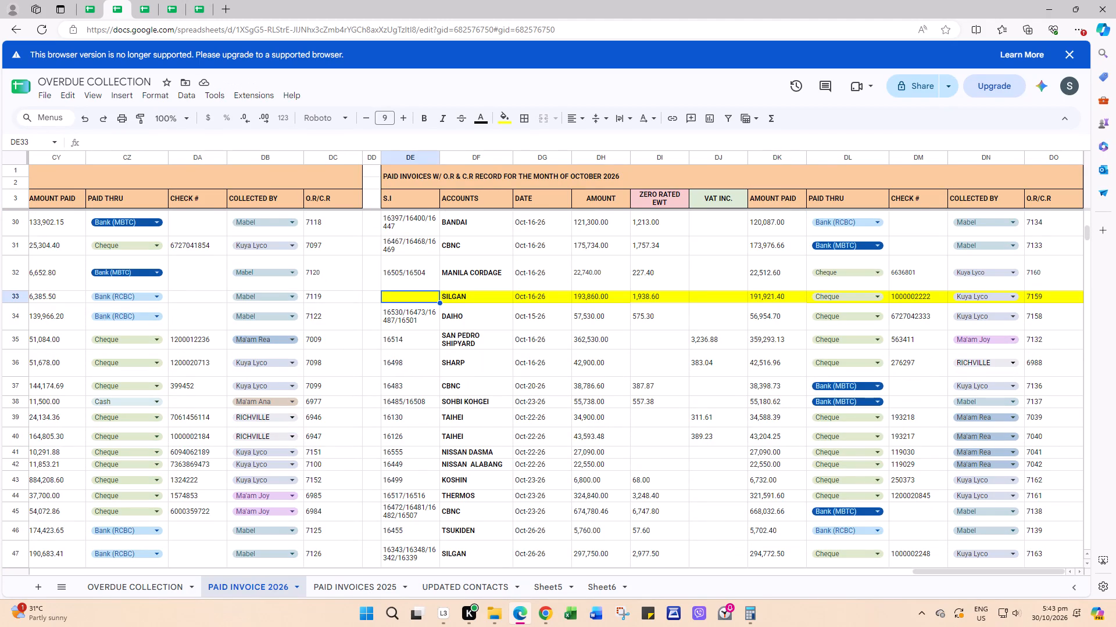
left_click_drag(414, 297, 912, 298)
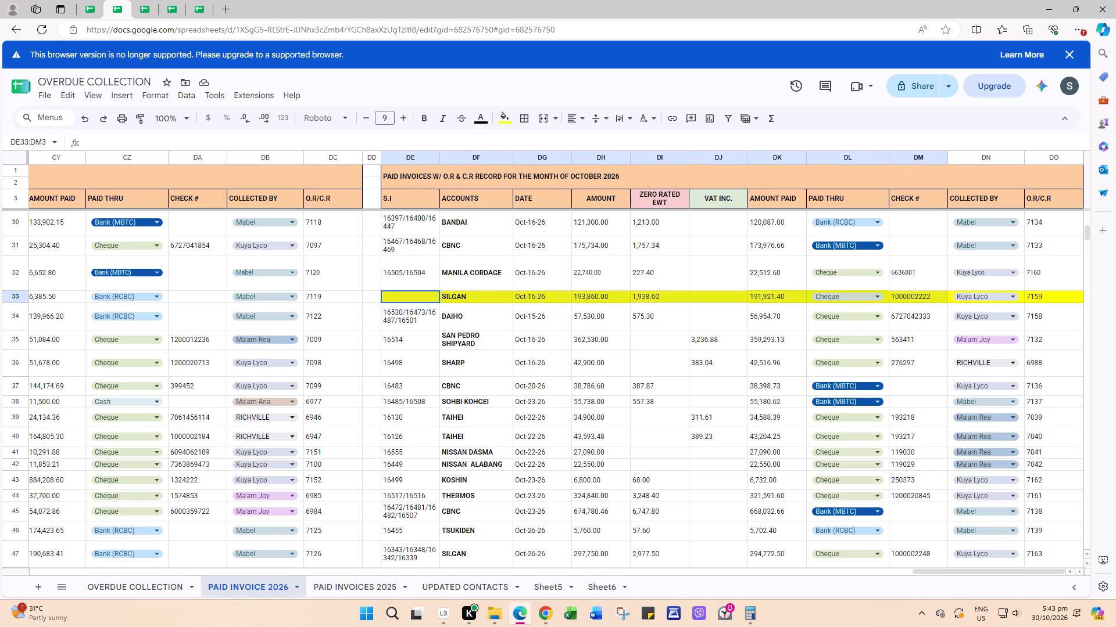
left_click_drag(912, 298, 1035, 293)
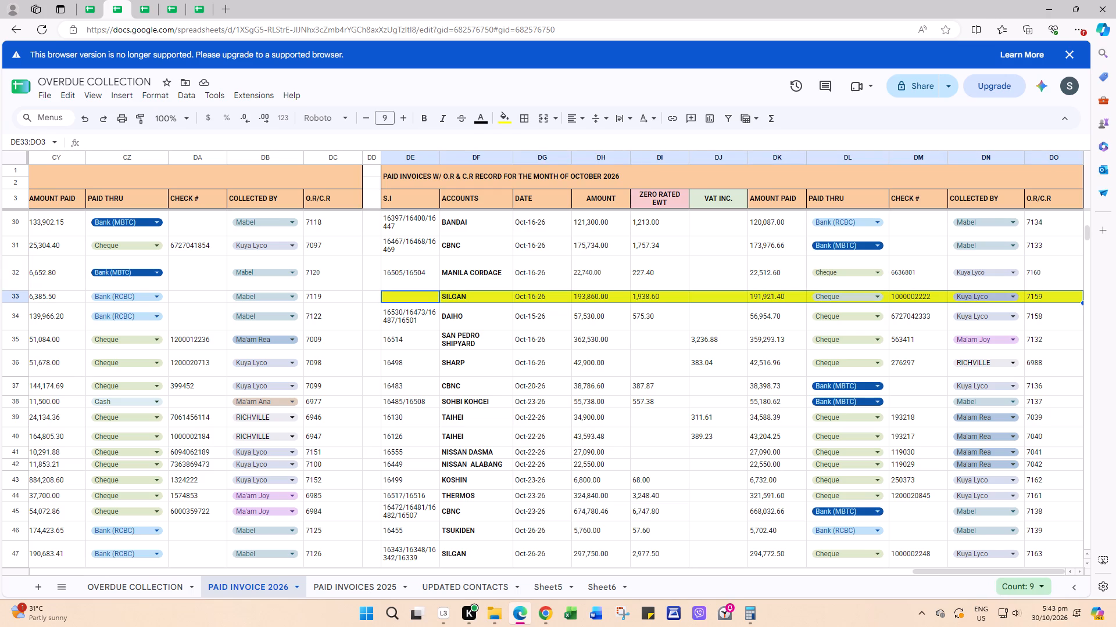
left_click(505, 119)
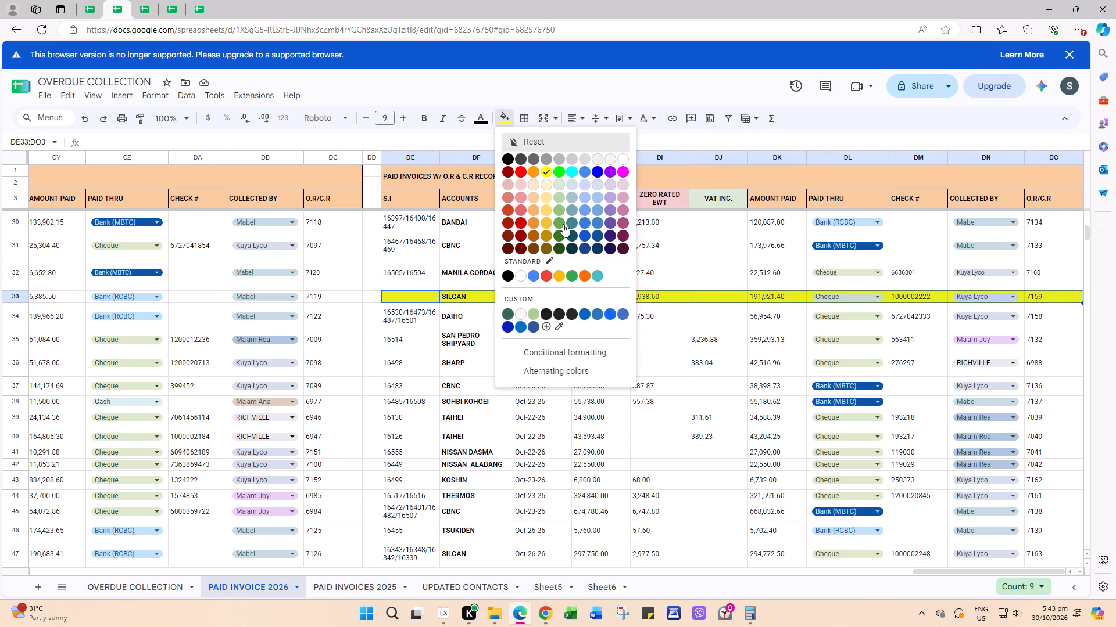
left_click(521, 311)
left_click(581, 352)
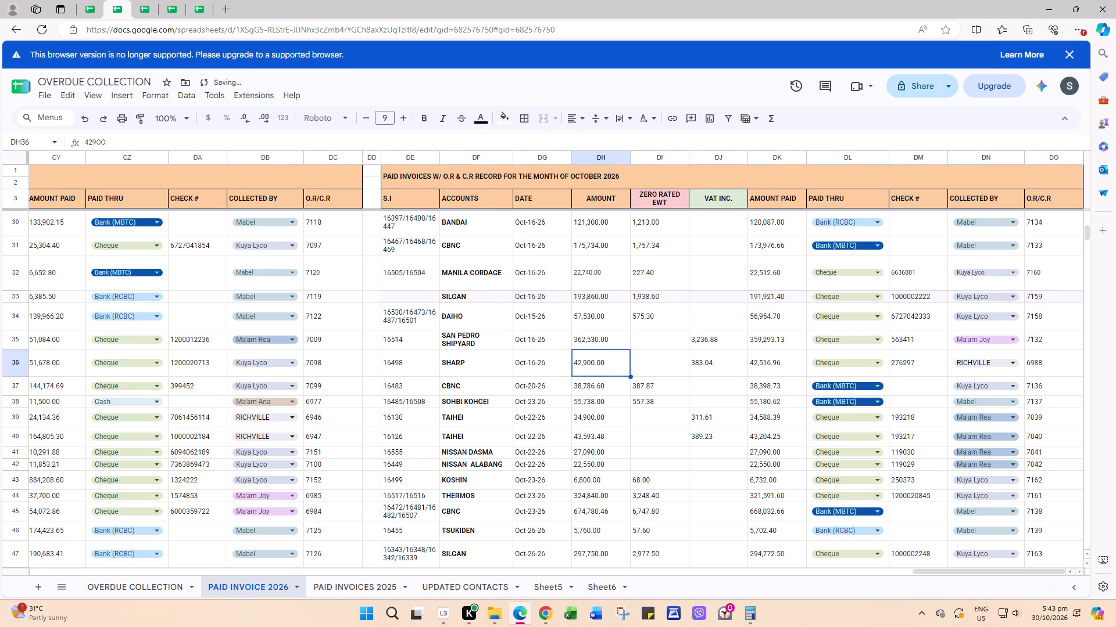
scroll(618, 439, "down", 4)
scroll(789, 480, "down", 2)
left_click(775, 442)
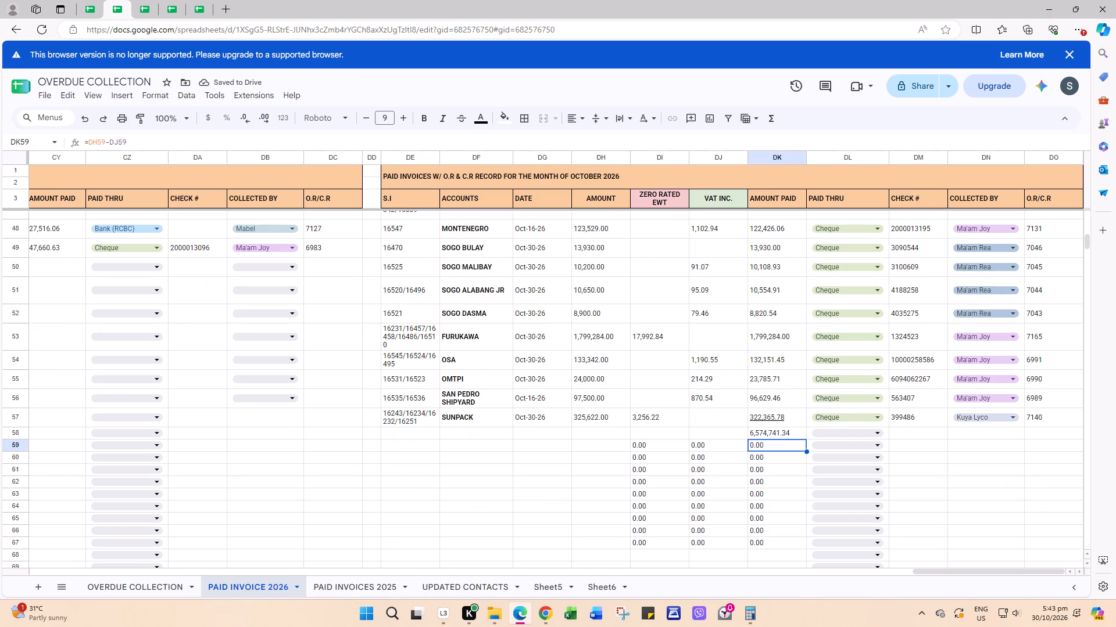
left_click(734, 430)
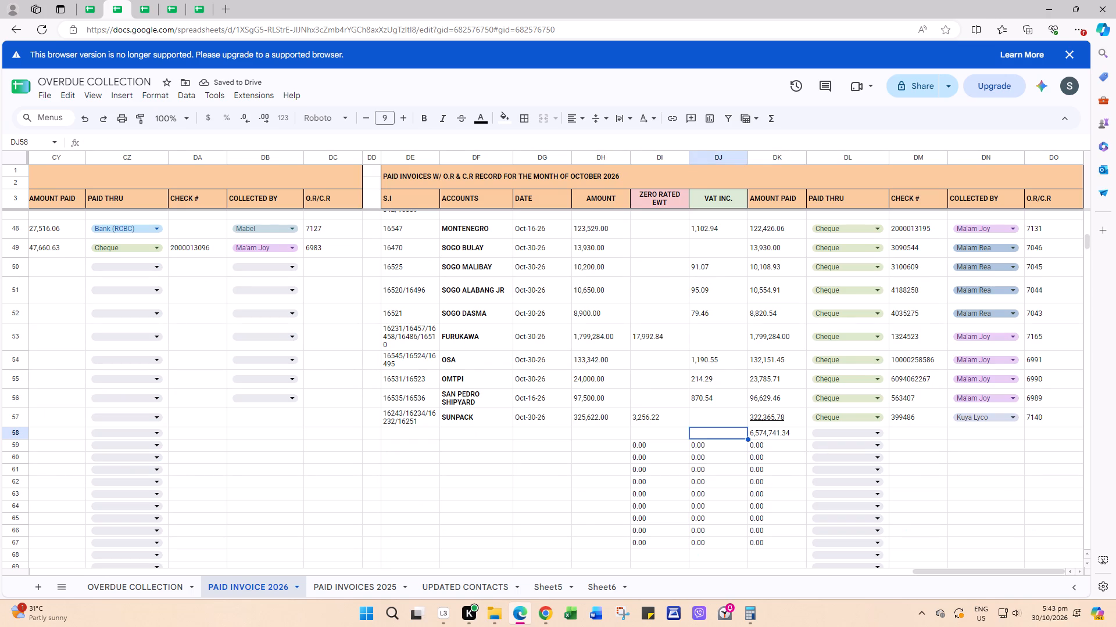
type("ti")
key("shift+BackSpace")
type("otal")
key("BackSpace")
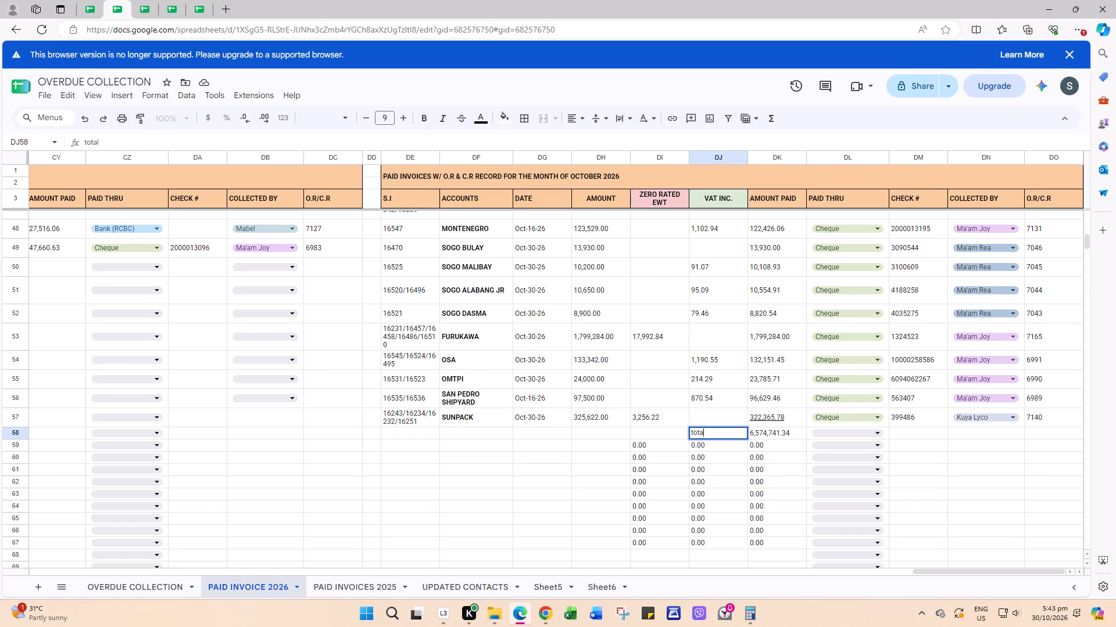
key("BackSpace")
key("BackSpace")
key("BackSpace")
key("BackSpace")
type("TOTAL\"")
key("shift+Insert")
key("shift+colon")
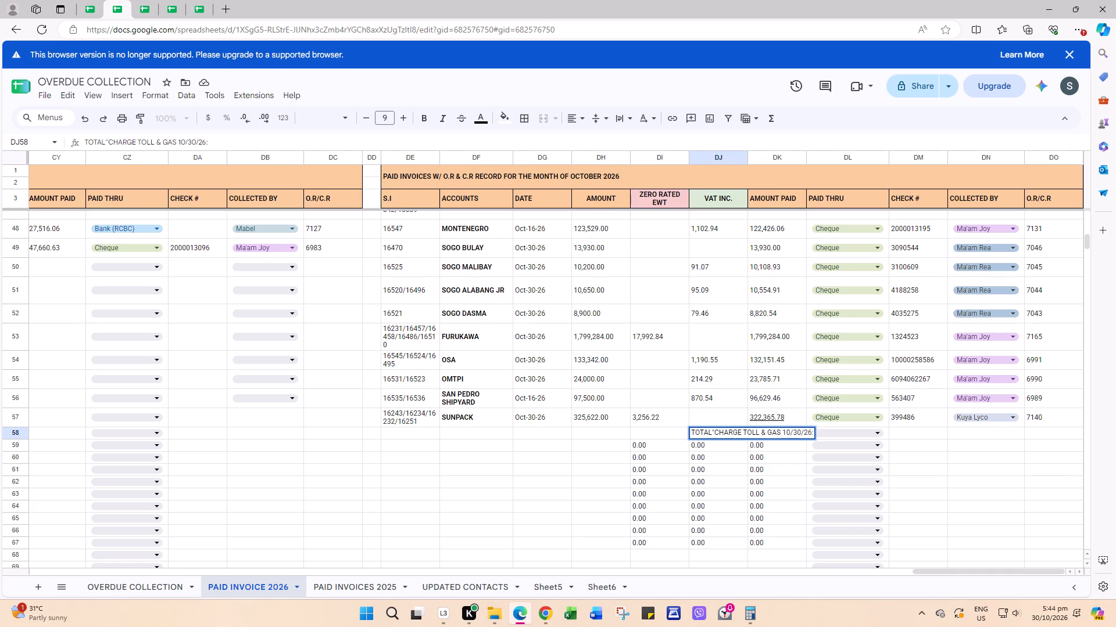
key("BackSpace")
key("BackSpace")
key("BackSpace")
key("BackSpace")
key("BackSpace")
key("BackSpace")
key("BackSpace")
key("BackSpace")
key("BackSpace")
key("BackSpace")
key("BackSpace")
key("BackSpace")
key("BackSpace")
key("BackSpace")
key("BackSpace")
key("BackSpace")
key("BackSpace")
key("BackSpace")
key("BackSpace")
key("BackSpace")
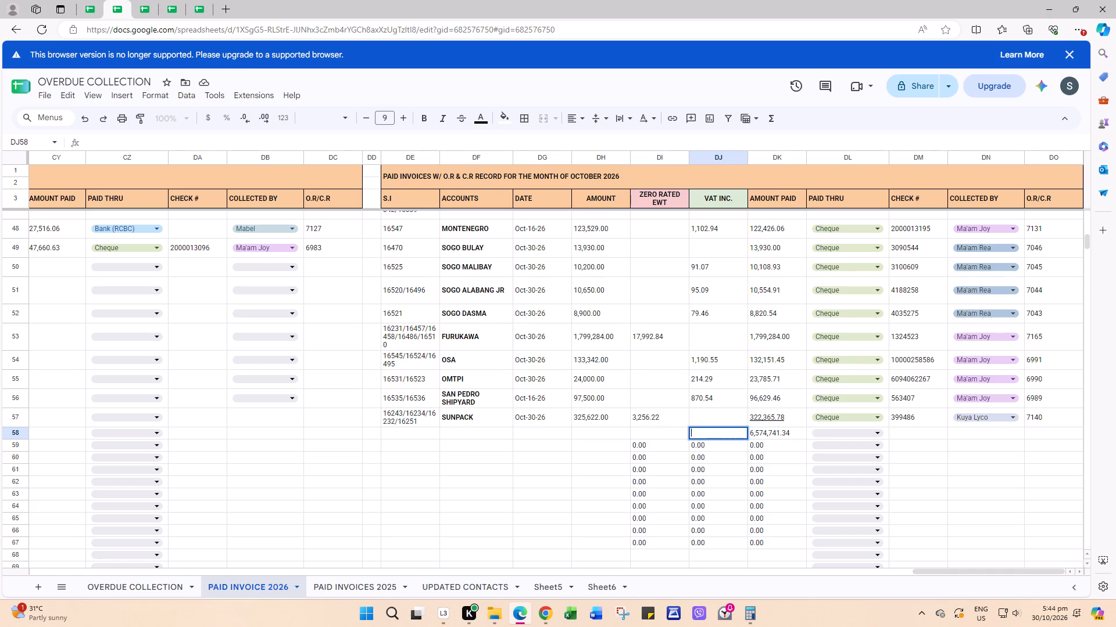
Enter the label TOTAL: in cell DJ58, beside the AMOUNT PAID sum.
key("t")
key("o")
key("t")
key("a")
key("l")
key("shift+colon")
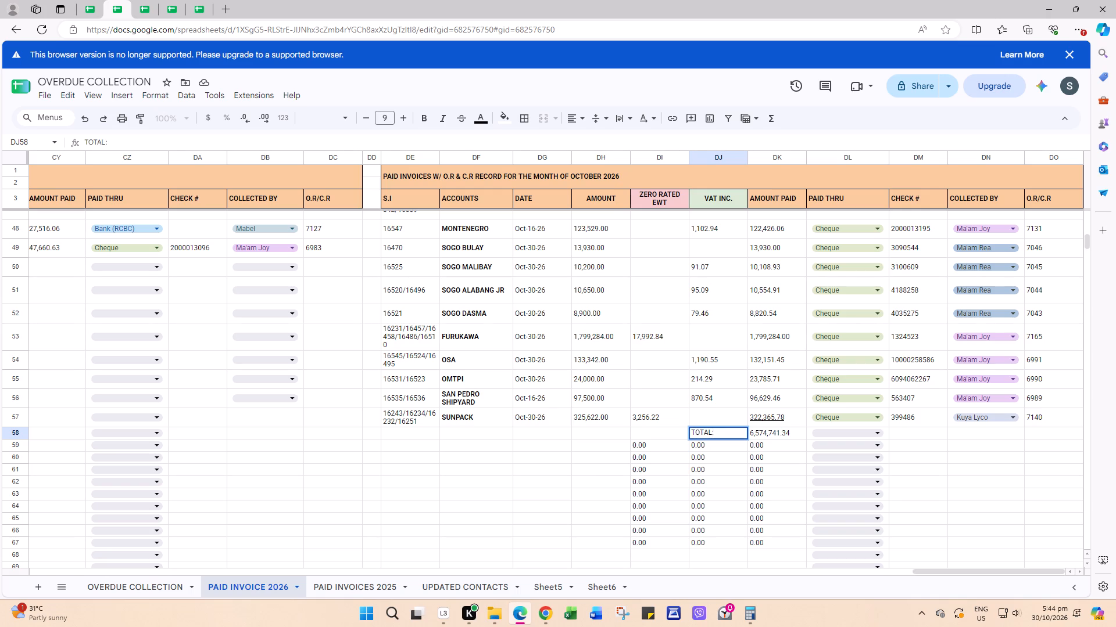
left_click(757, 473)
left_click(729, 435)
Clear the leftover ZERO RATED EWT, VAT INC. and AMOUNT PAID formulas in rows 59 to 67 below the total.
left_click_drag(645, 447, 750, 533)
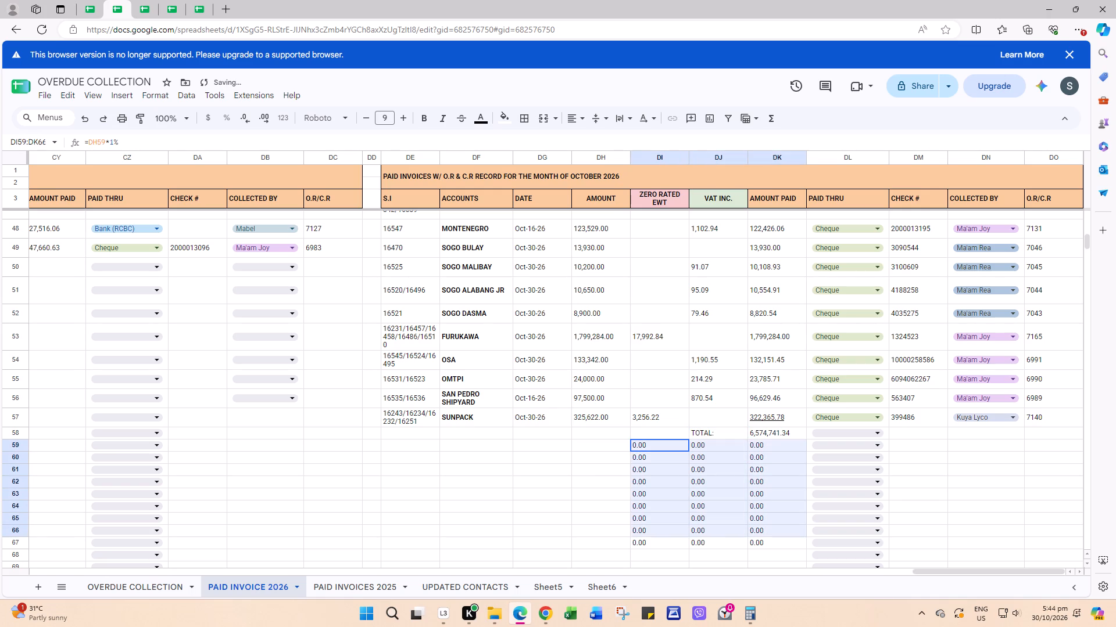
left_click_drag(750, 533, 763, 551)
key("BackSpace")
left_click(784, 528)
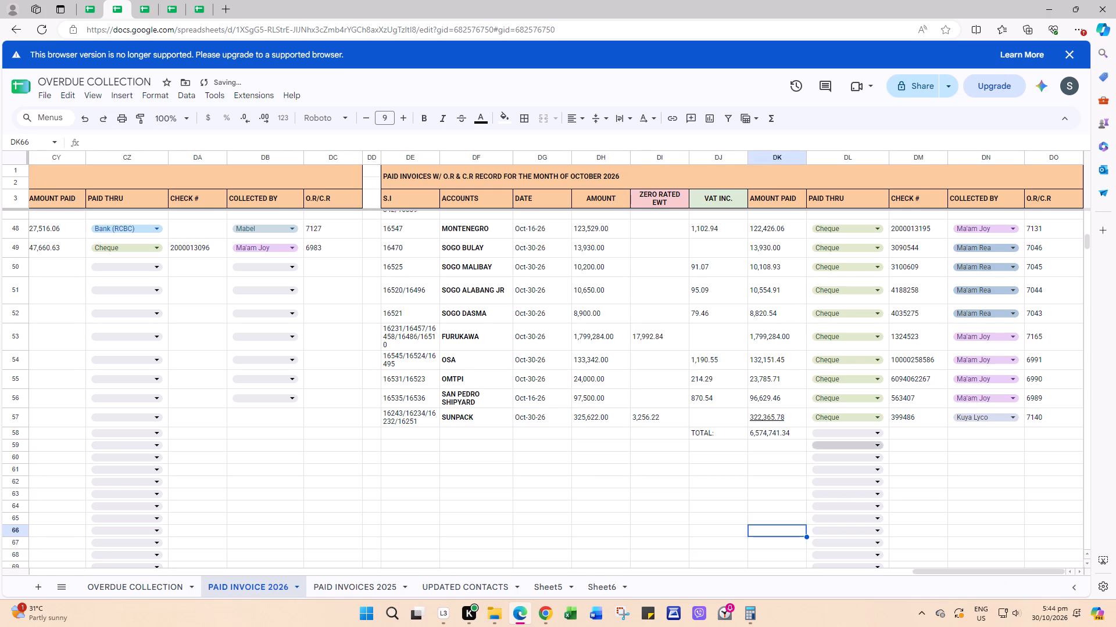
Remove the empty PAID THRU dropdowns from cells DL58 to DL67.
left_click_drag(820, 436, 825, 543)
left_click(981, 522)
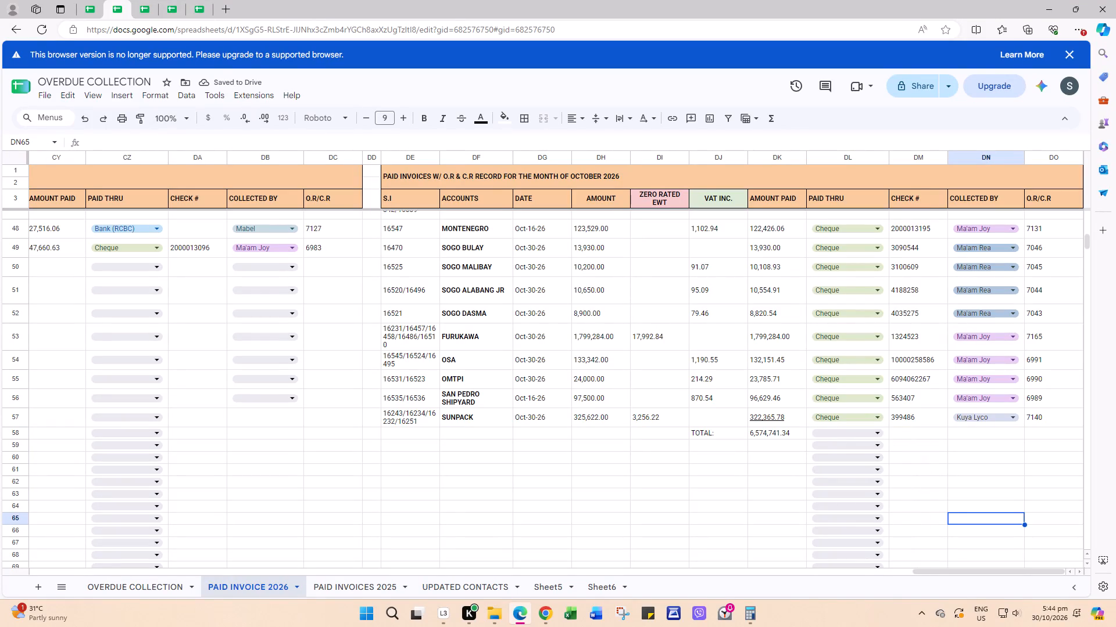
left_click_drag(808, 437, 824, 547)
key("BackSpace")
left_click(966, 521)
Increase the height of total row 58 slightly.
left_click(777, 432)
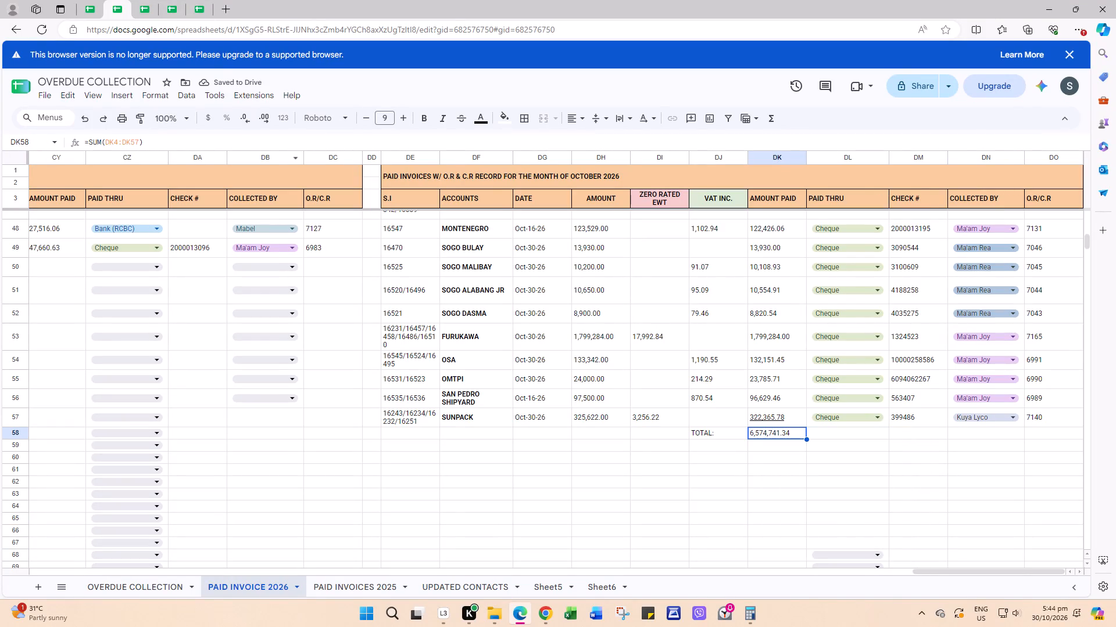
left_click(938, 490)
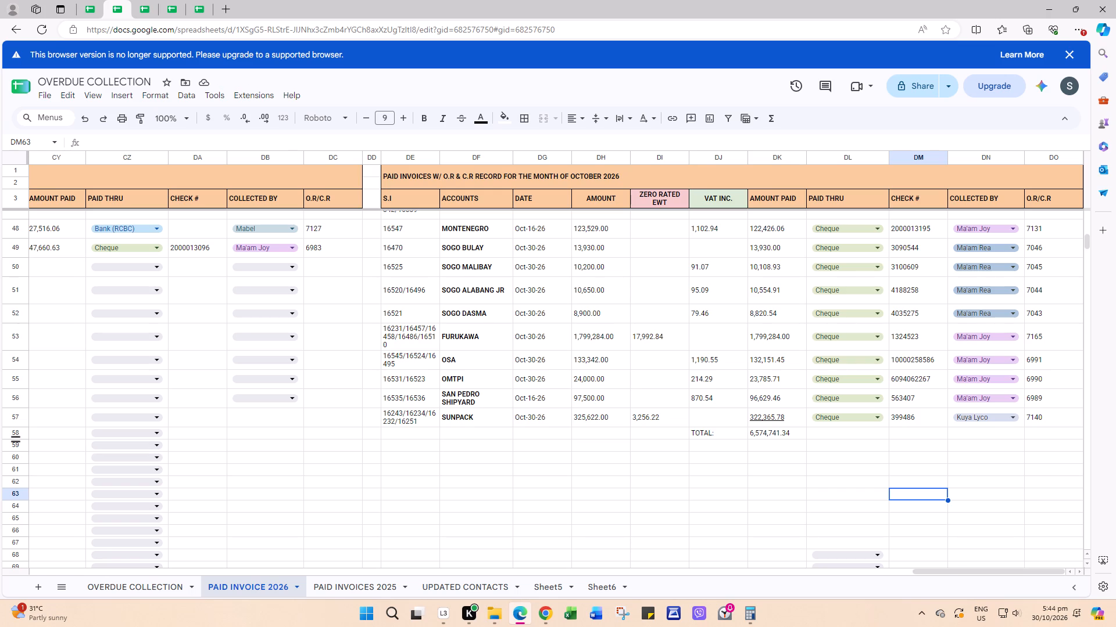
left_click_drag(15, 440, 13, 449)
left_click(548, 455)
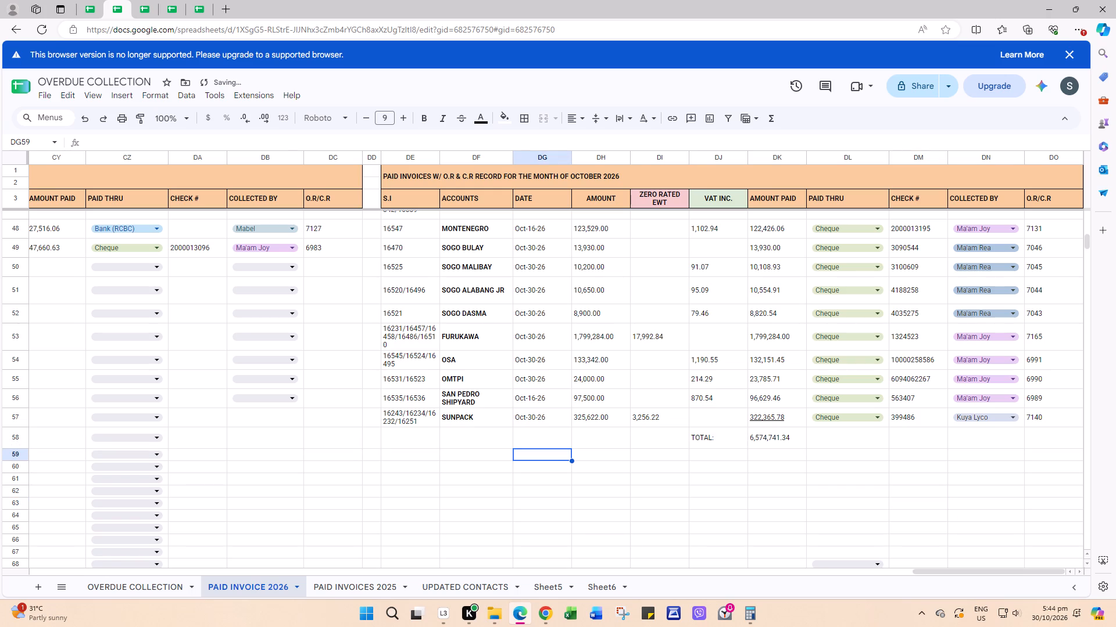
Select the October 2026 records DE3:DO58 and set up printing for the selected cells only.
left_click_drag(1046, 437, 431, 169)
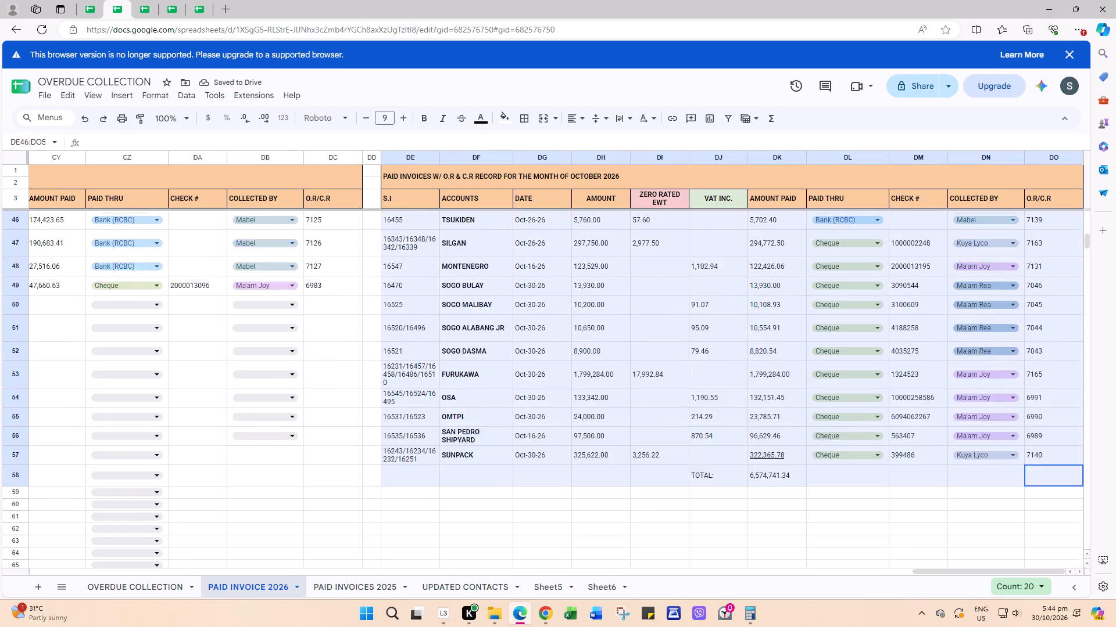
left_click_drag(431, 169, 438, 141)
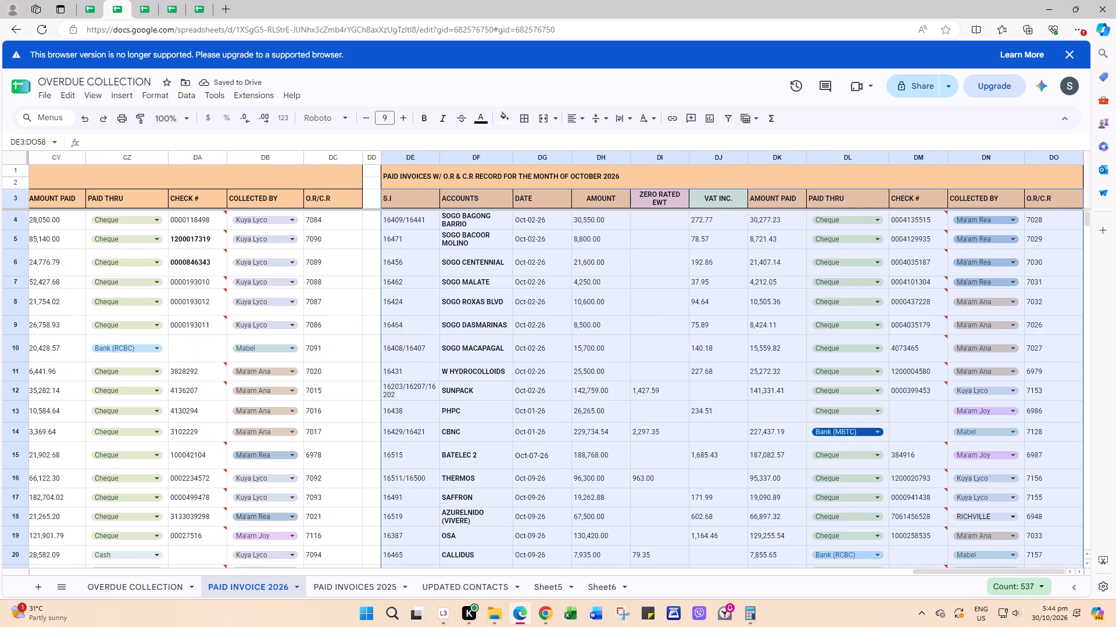
key("ctrl+p")
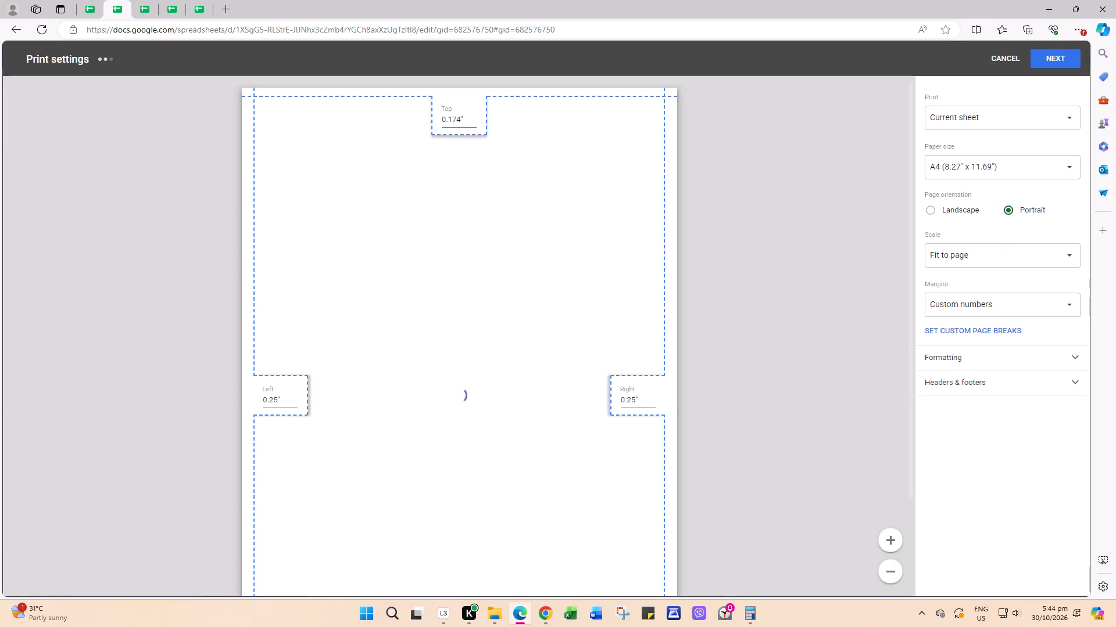
left_click(1007, 121)
left_click(992, 154)
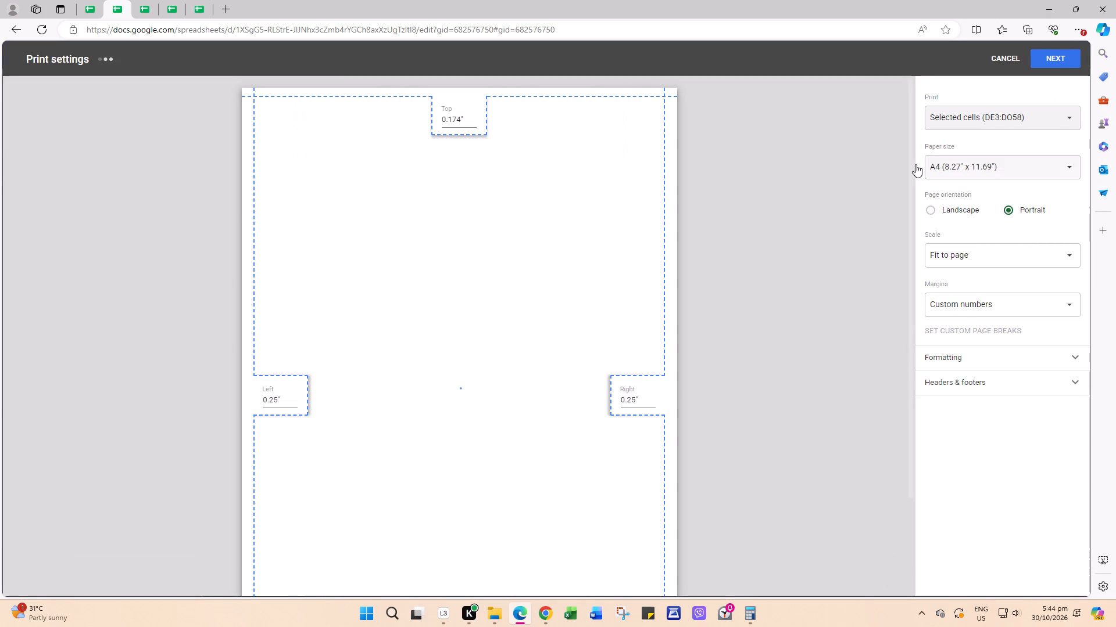
Set the print page orientation to Landscape, keeping Selected cells (DE3:DO58) as the print range.
left_click(931, 208)
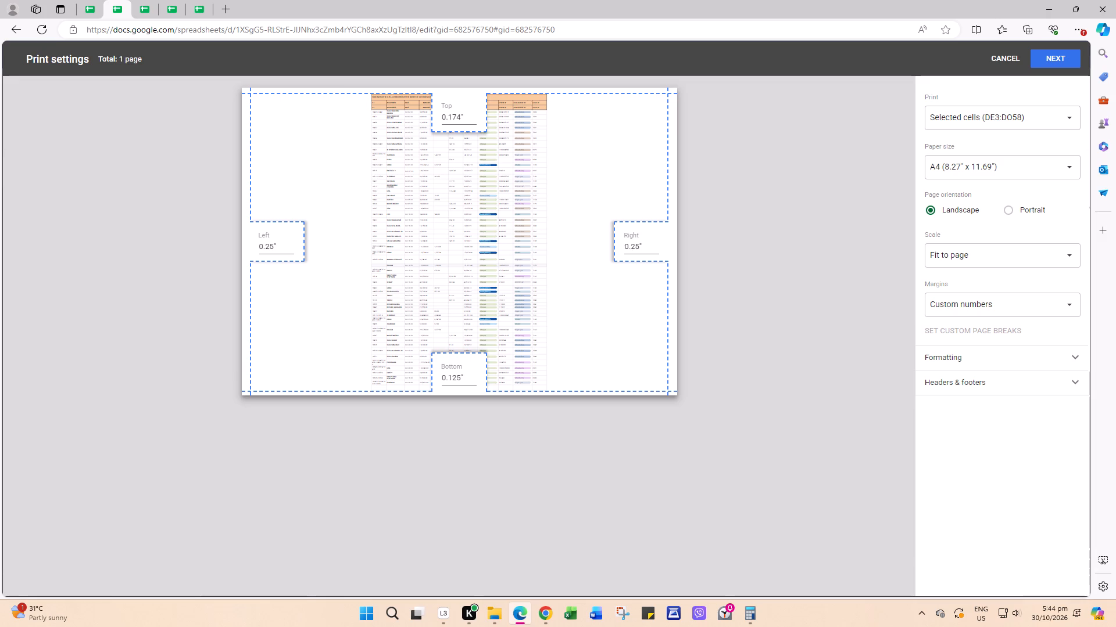
left_click(1063, 117)
left_click(1013, 118)
Try the Normal (100%) print scale, settle on Fit to width, and check the page preview through to the total row.
left_click(971, 257)
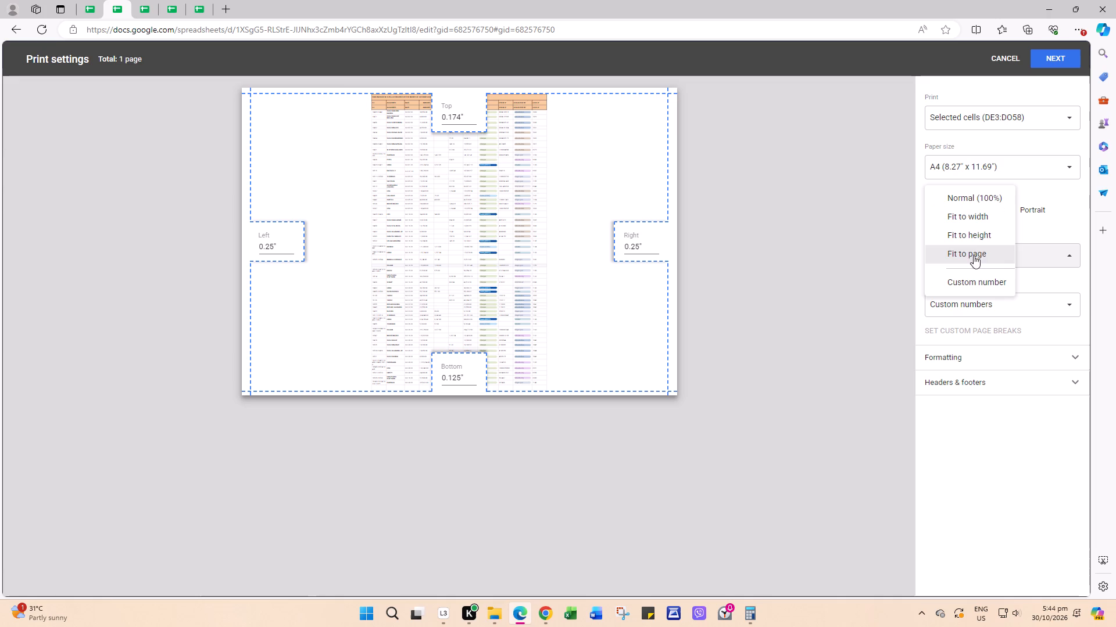
left_click(976, 202)
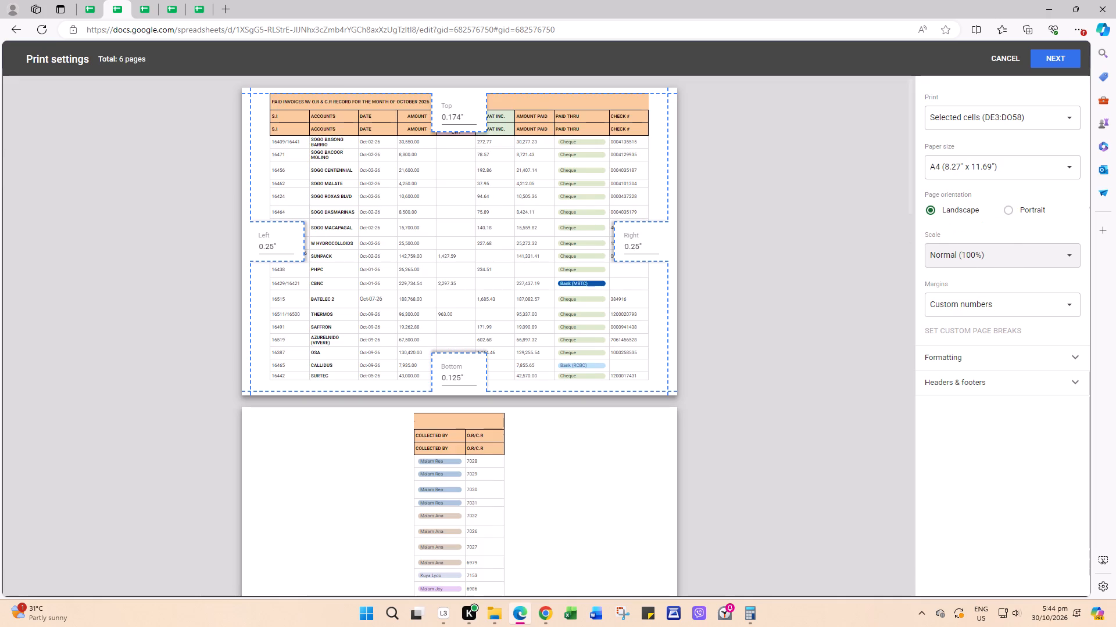
left_click(964, 258)
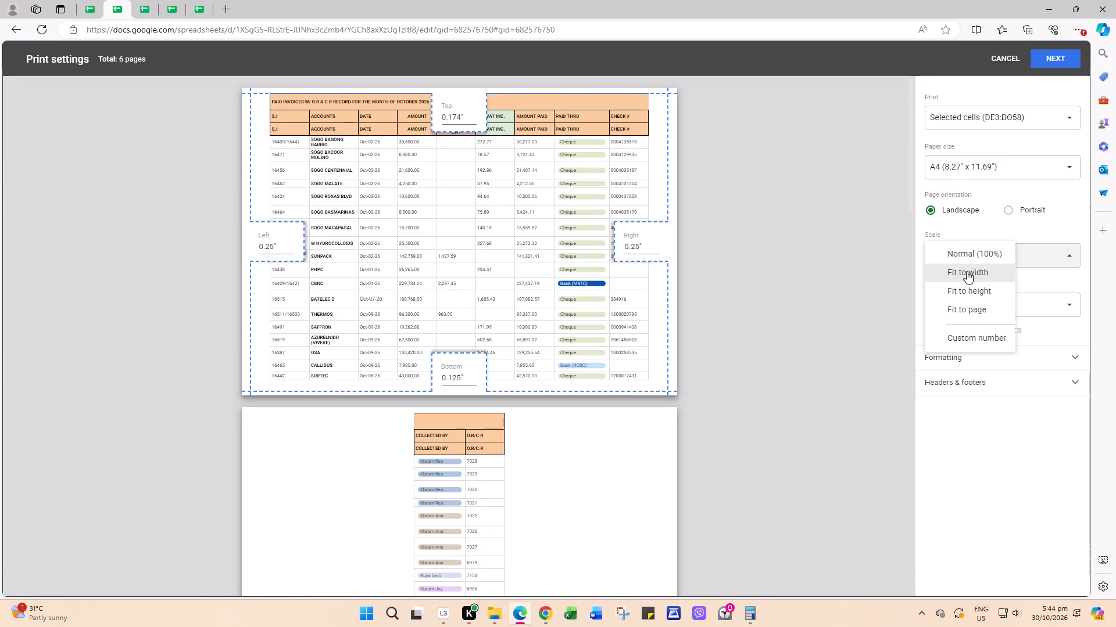
left_click(967, 271)
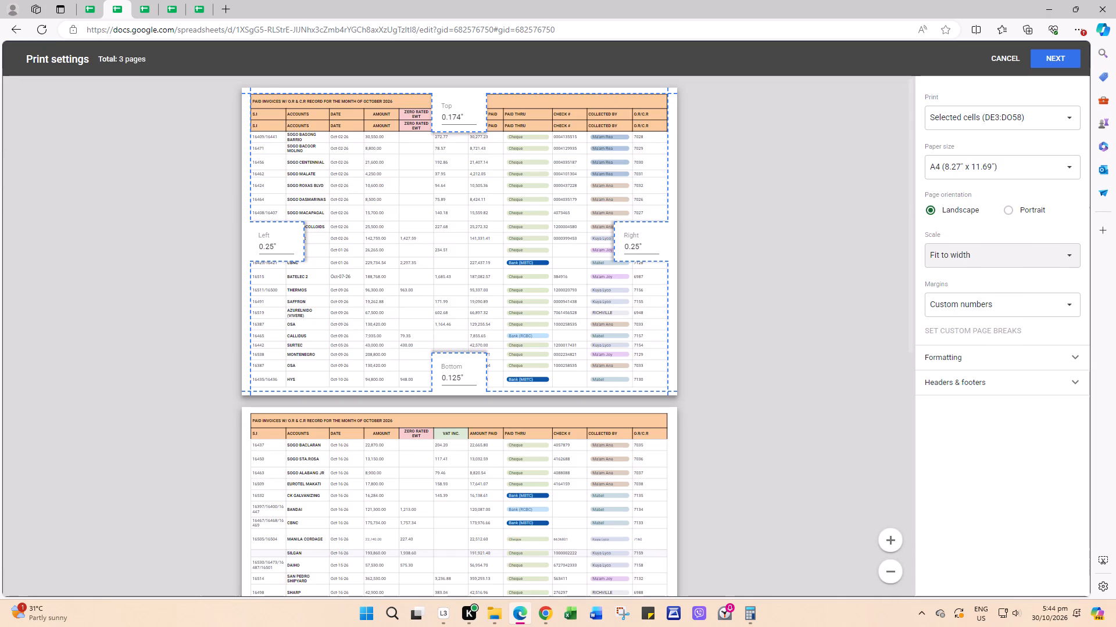
left_click(607, 359)
scroll(809, 355, "down", 4)
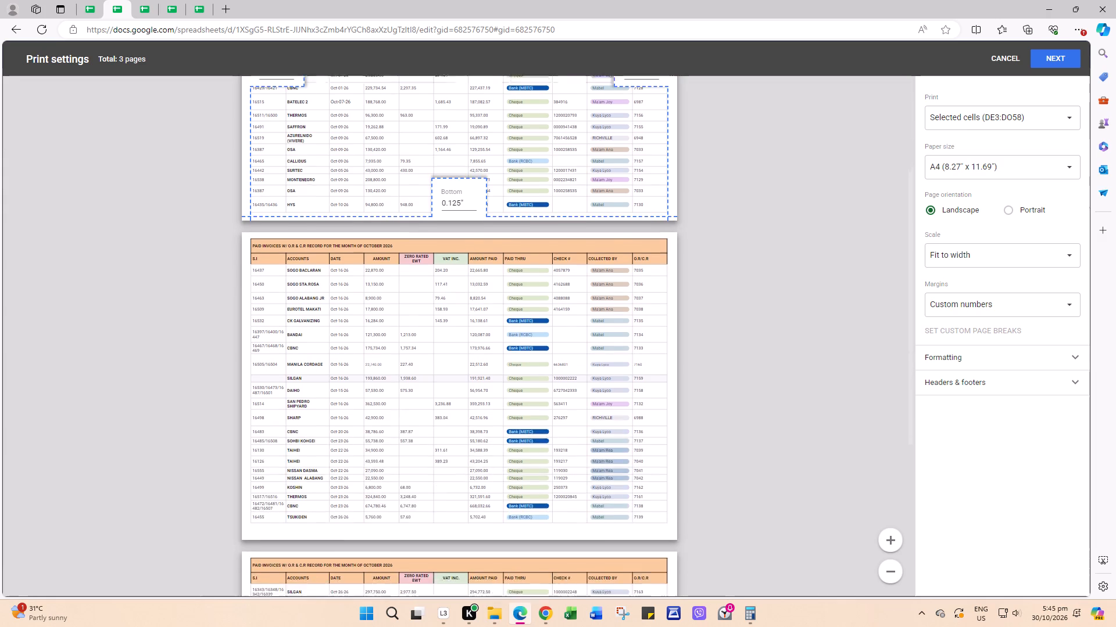
scroll(809, 355, "down", 4)
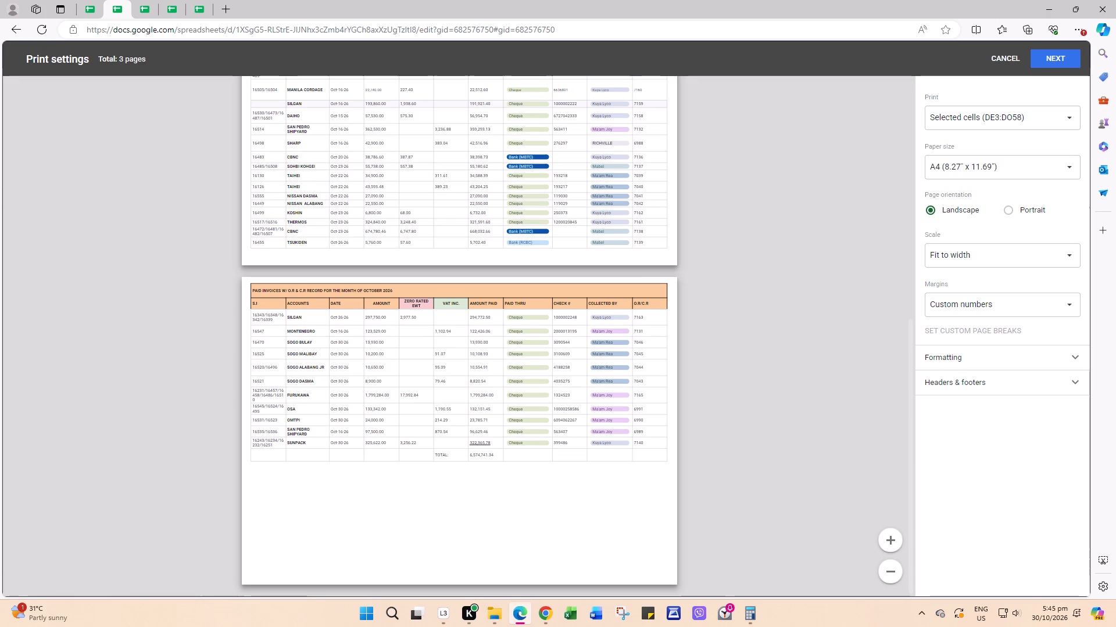
Proceed with these print settings, review the final preview, and print the October 2026 record on the L6170 Series(Network) printer.
left_click(1052, 57)
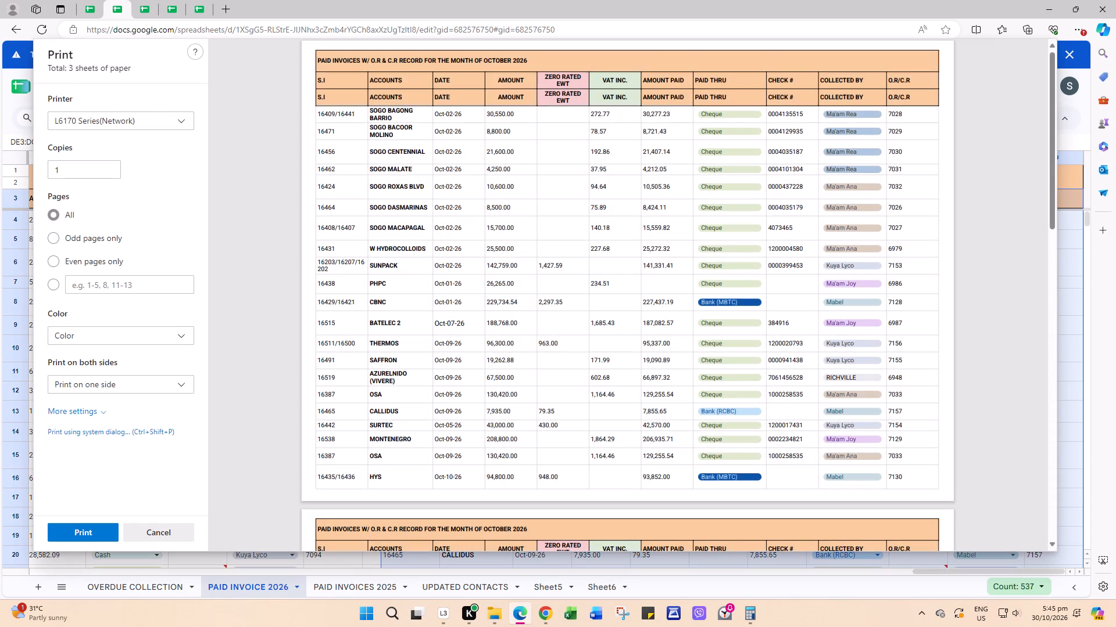
scroll(646, 322, "down", 3)
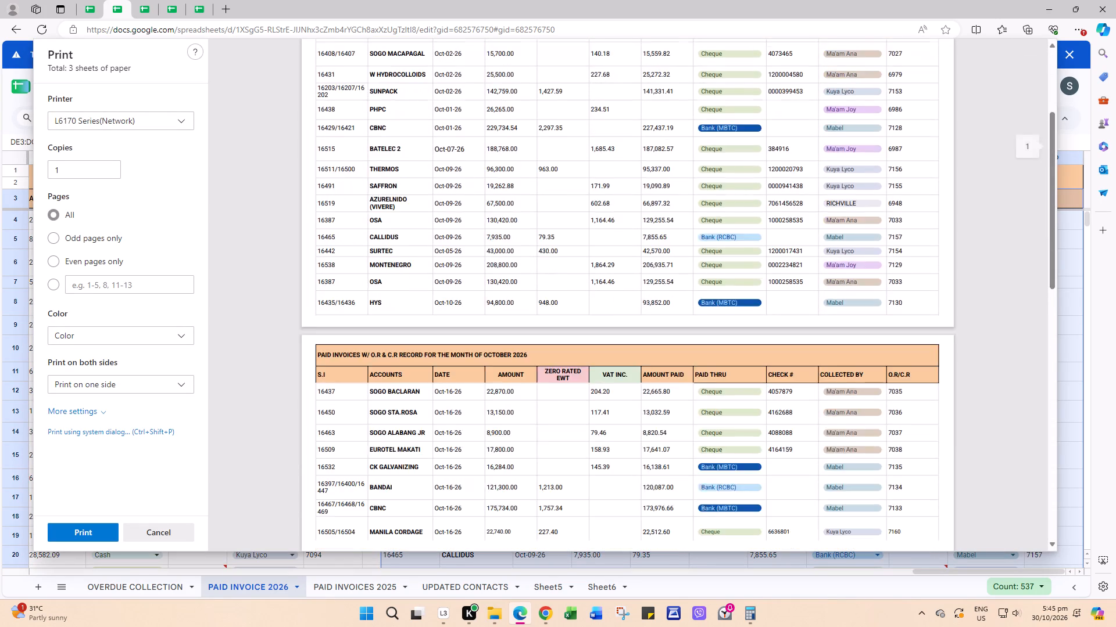
scroll(600, 359, "down", 3)
scroll(530, 405, "down", 4)
scroll(508, 458, "down", 5)
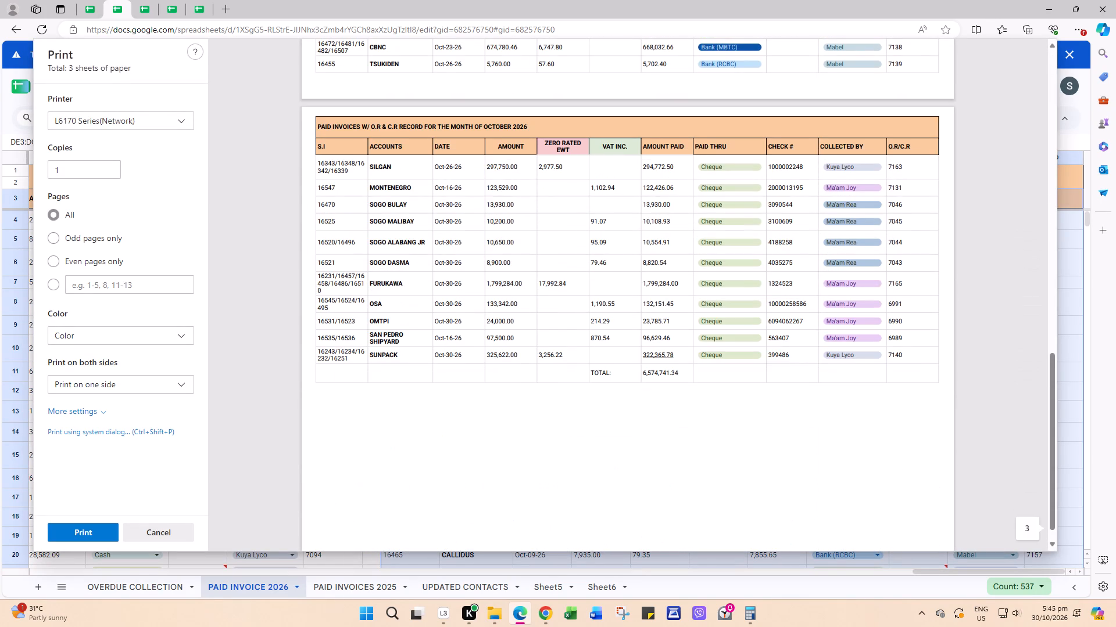
left_click(99, 529)
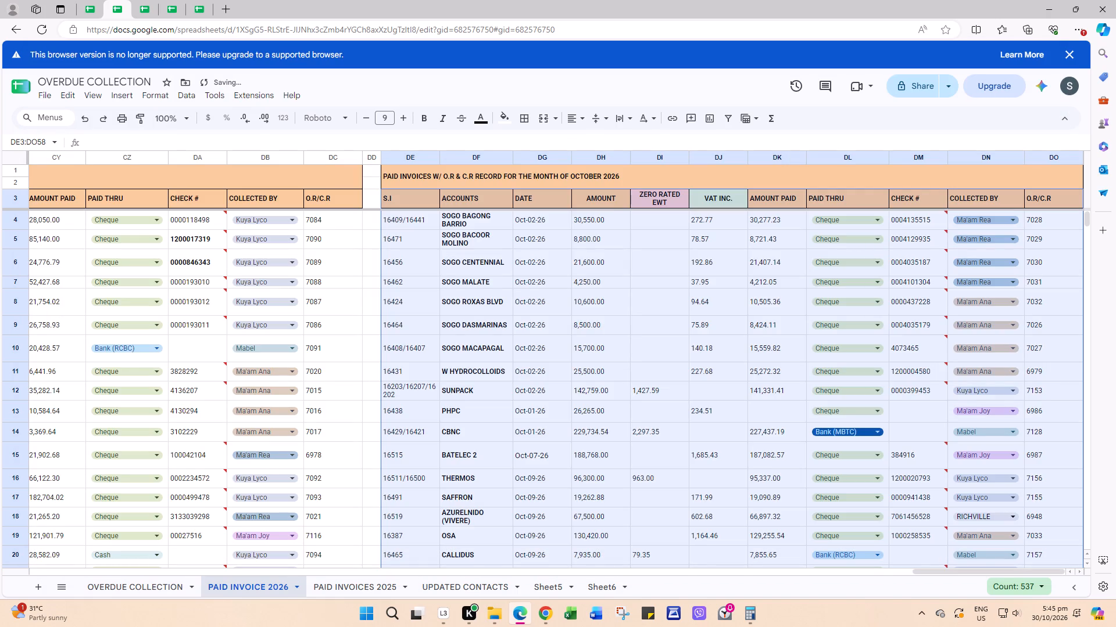
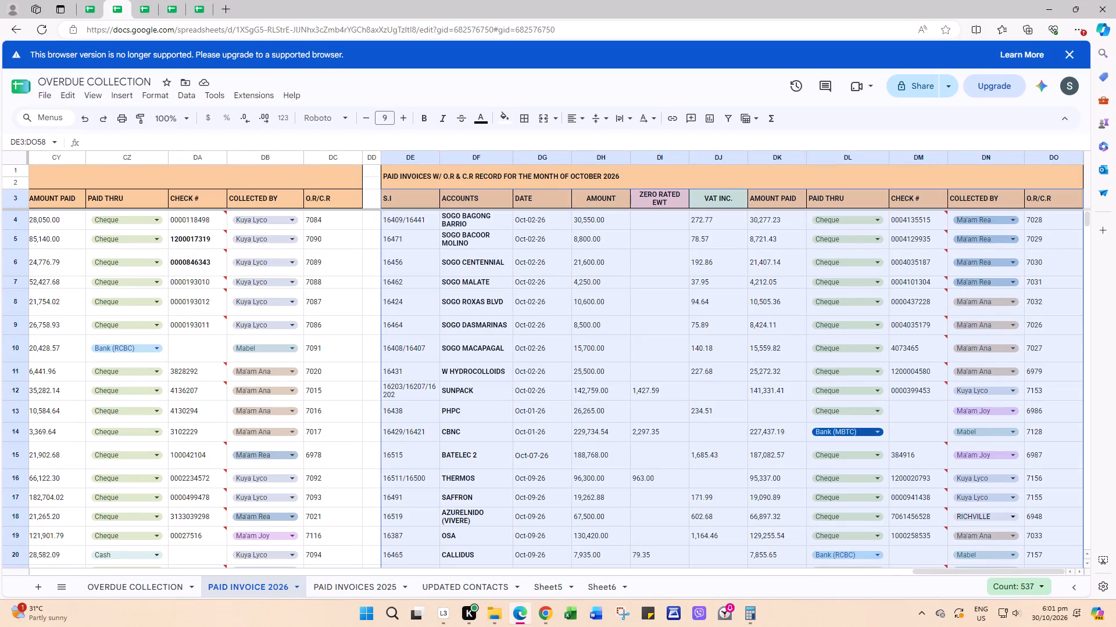
Switch to Calculator, clear the previous calculation, and add up 8600, 31500 and 27450.
left_click(744, 608)
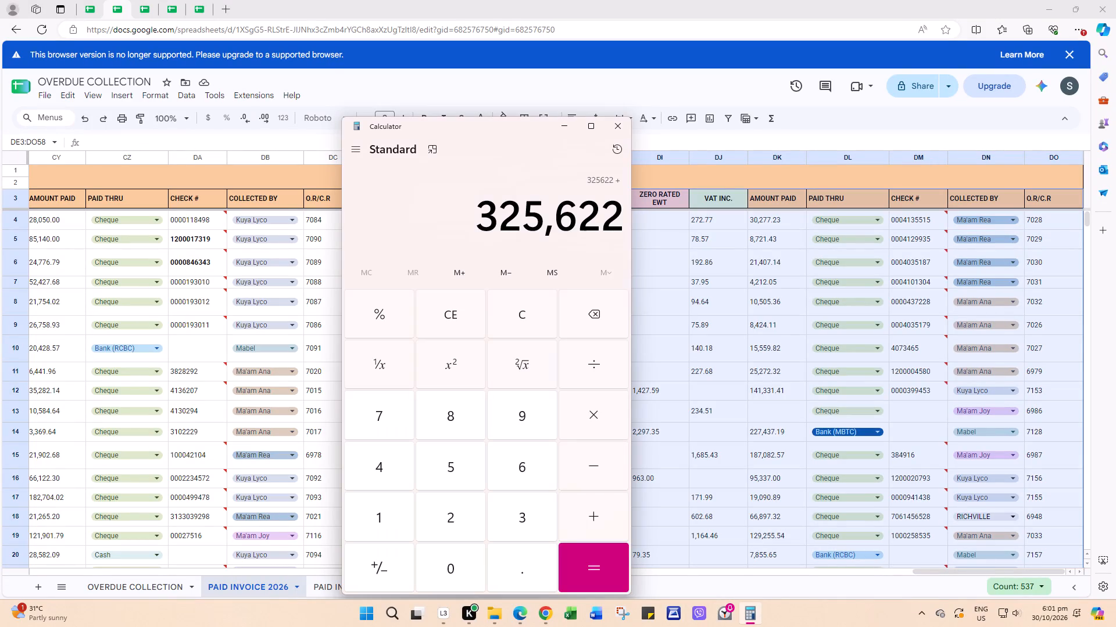
left_click(533, 322)
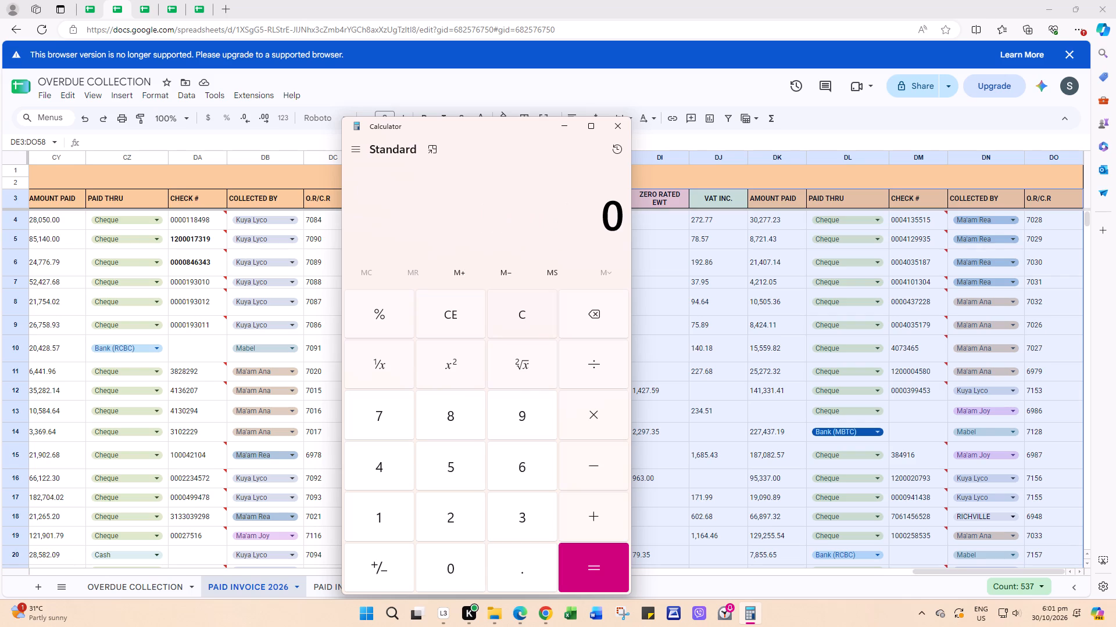
type("8600+")
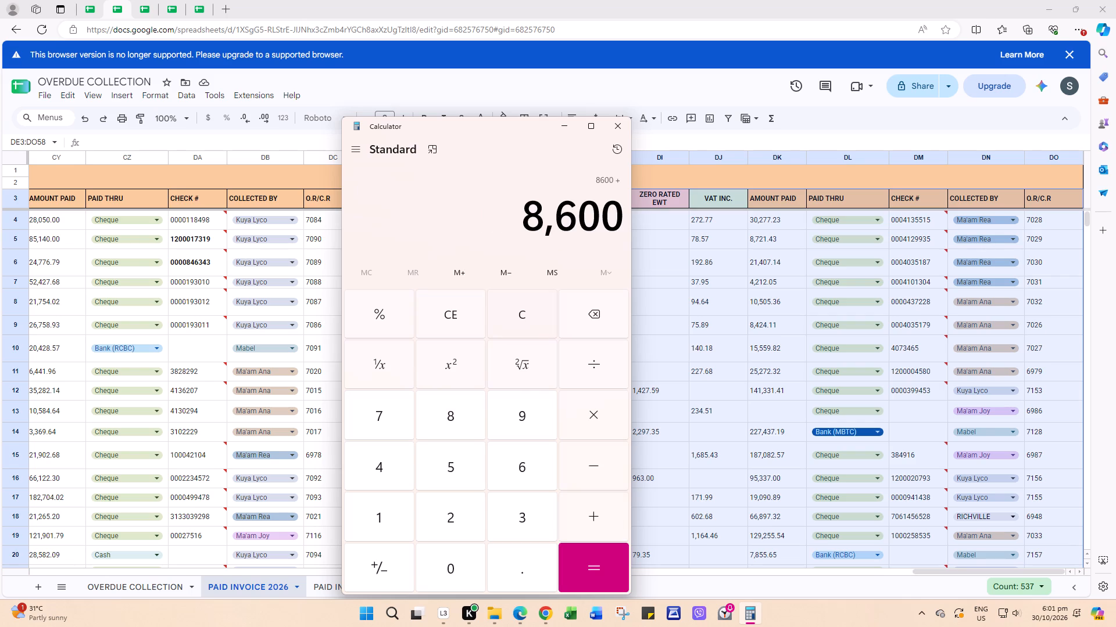
type("31500+")
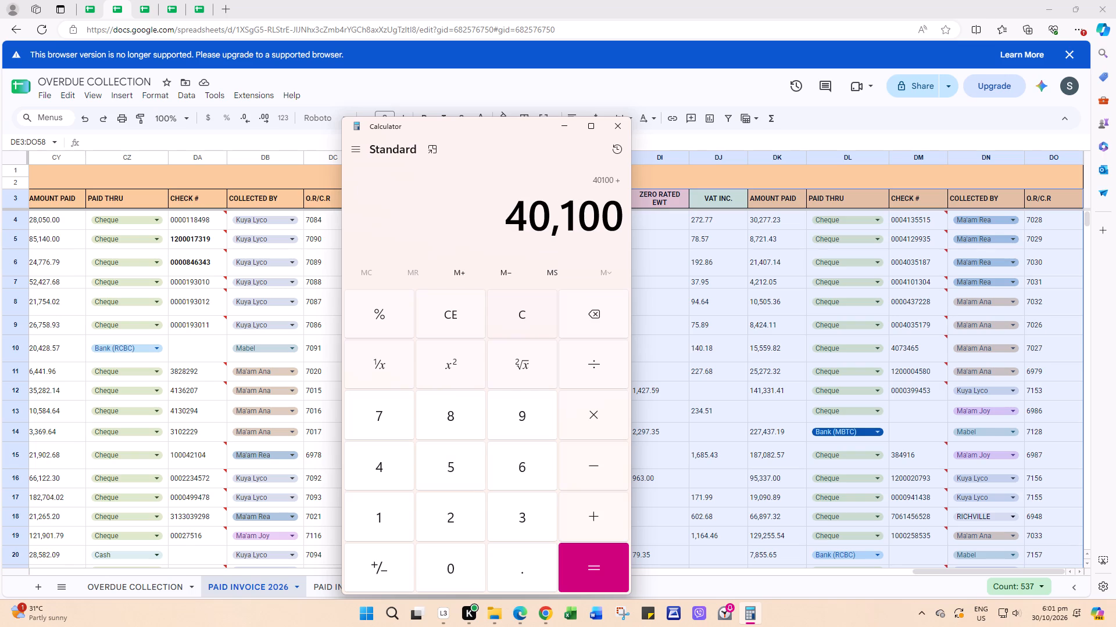
type("27450+")
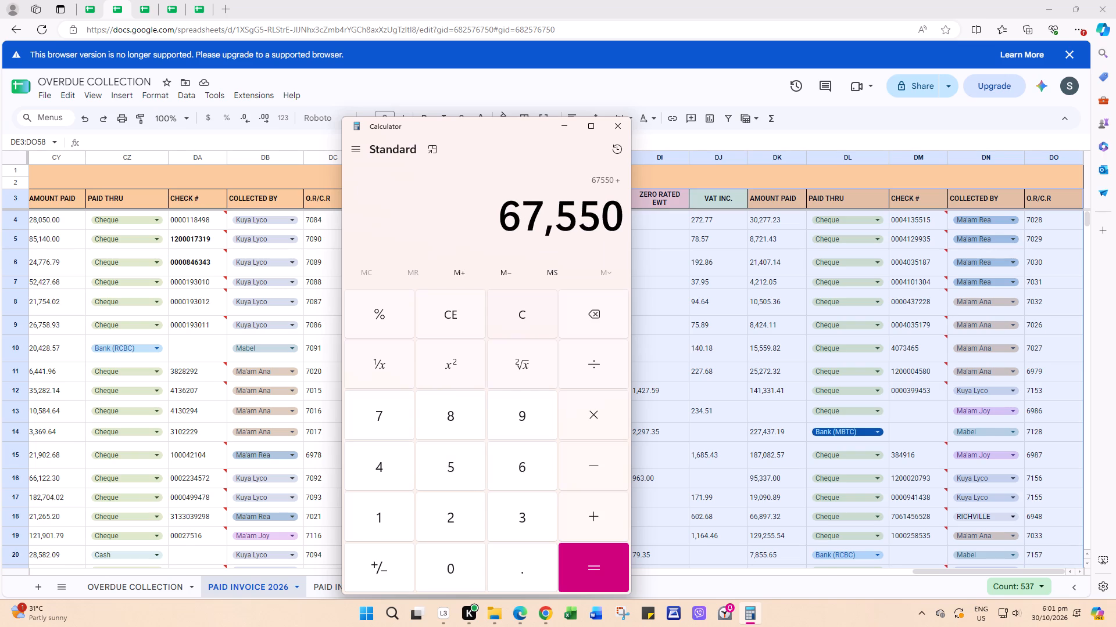
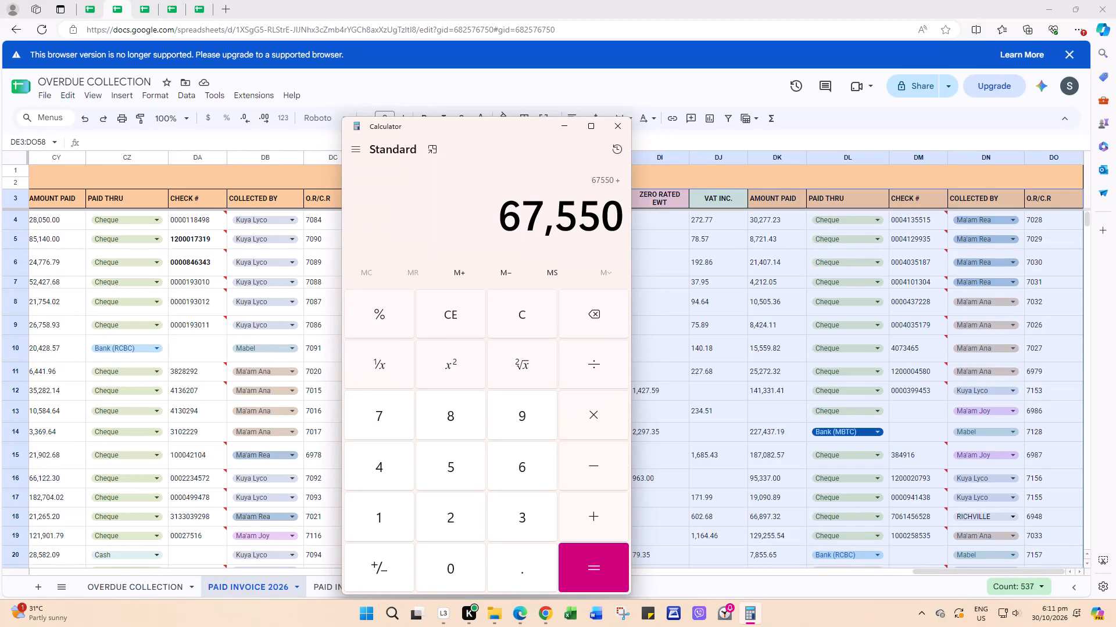
Close Calculator and delete the MLM FOODS row, S.I 16546, from the OVERDUE COLLECTION sheet.
left_click(620, 129)
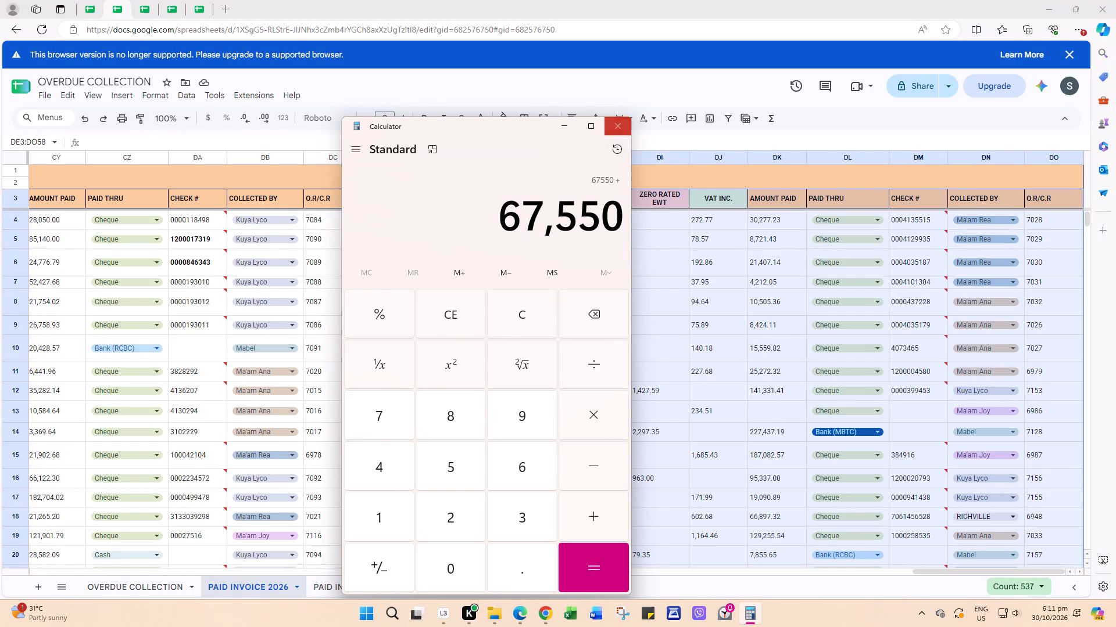
left_click(149, 583)
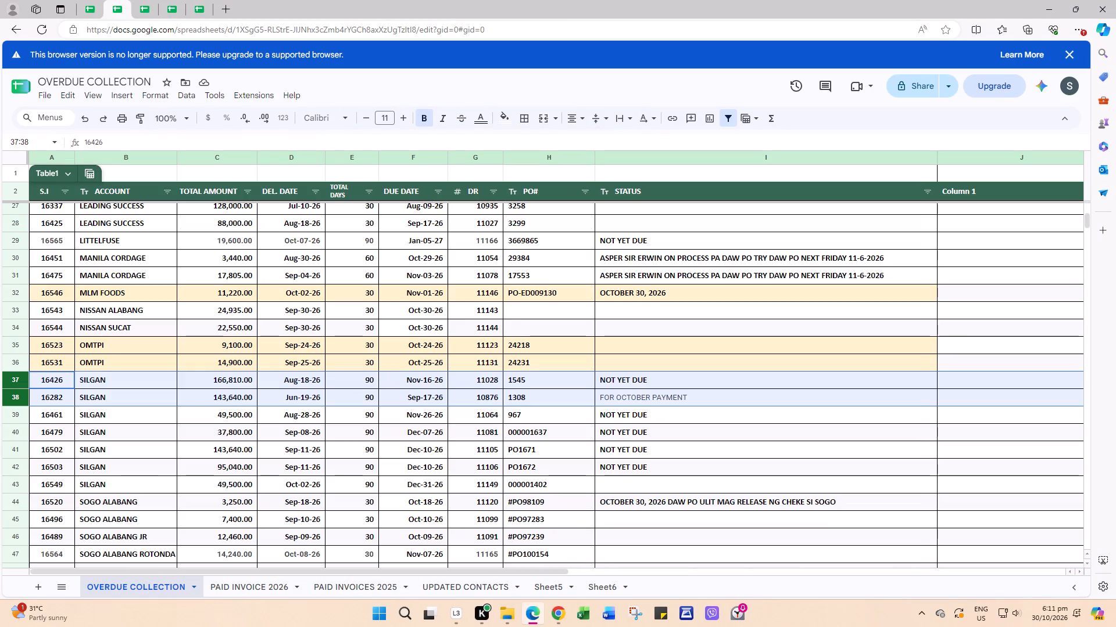
left_click(11, 294)
right_click(11, 294)
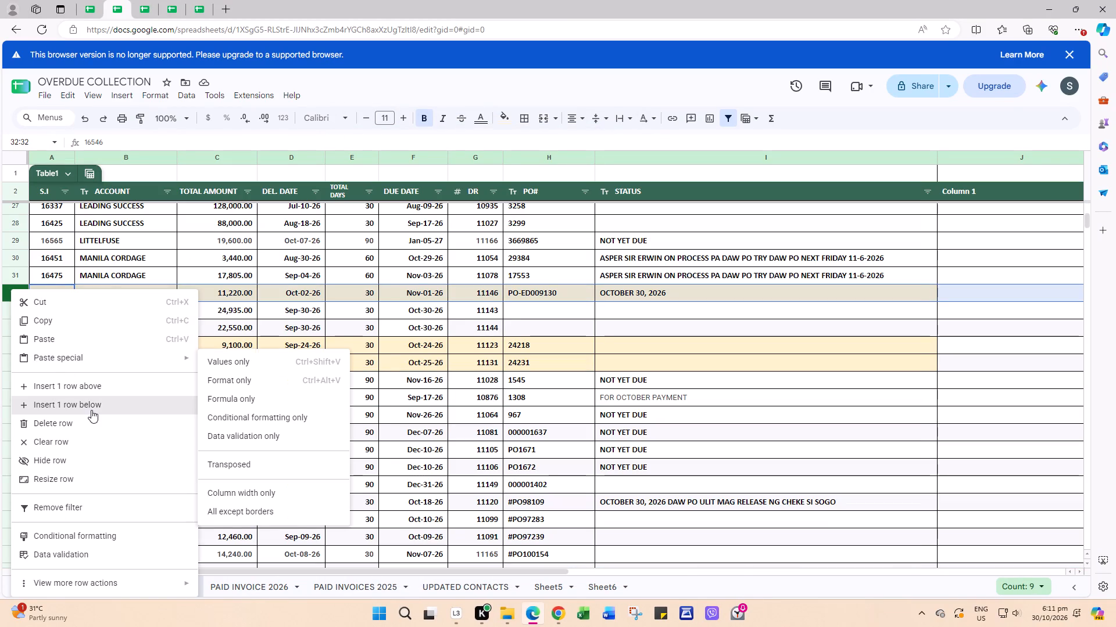
left_click(88, 426)
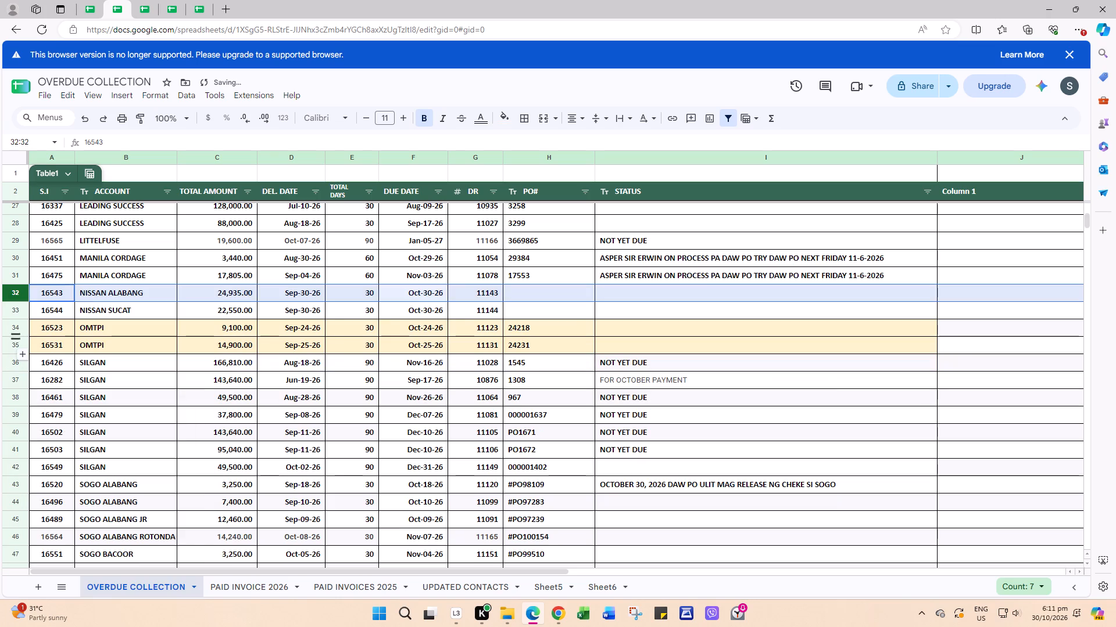
Delete the two OMTPI rows, S.I 16523 and 16531, from the OVERDUE COLLECTION sheet.
left_click_drag(16, 327, 19, 349)
right_click(17, 348)
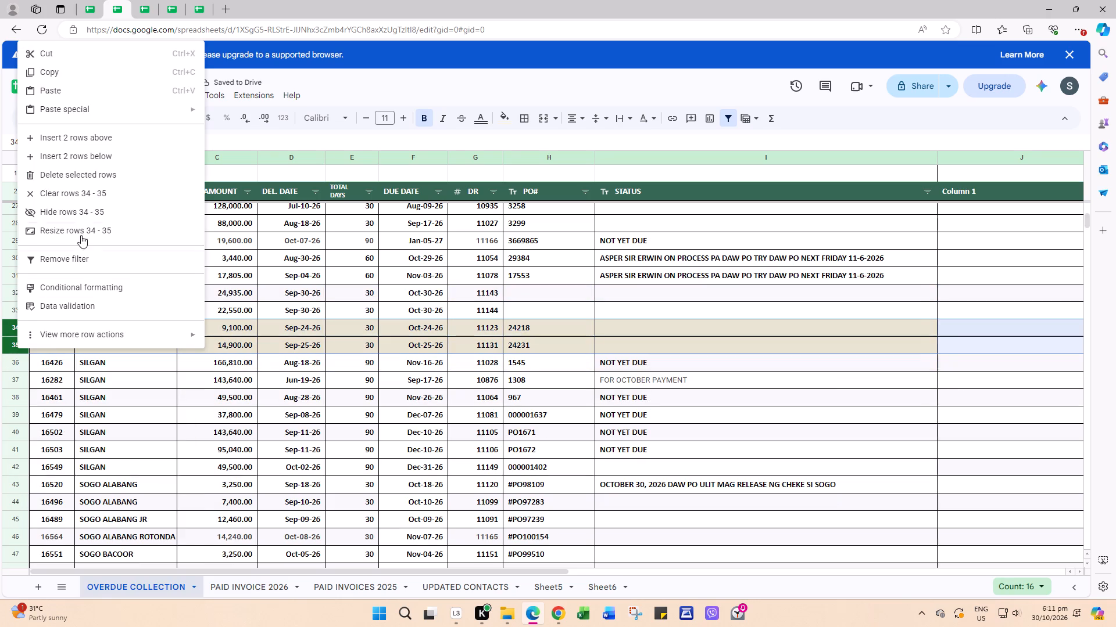
left_click(109, 179)
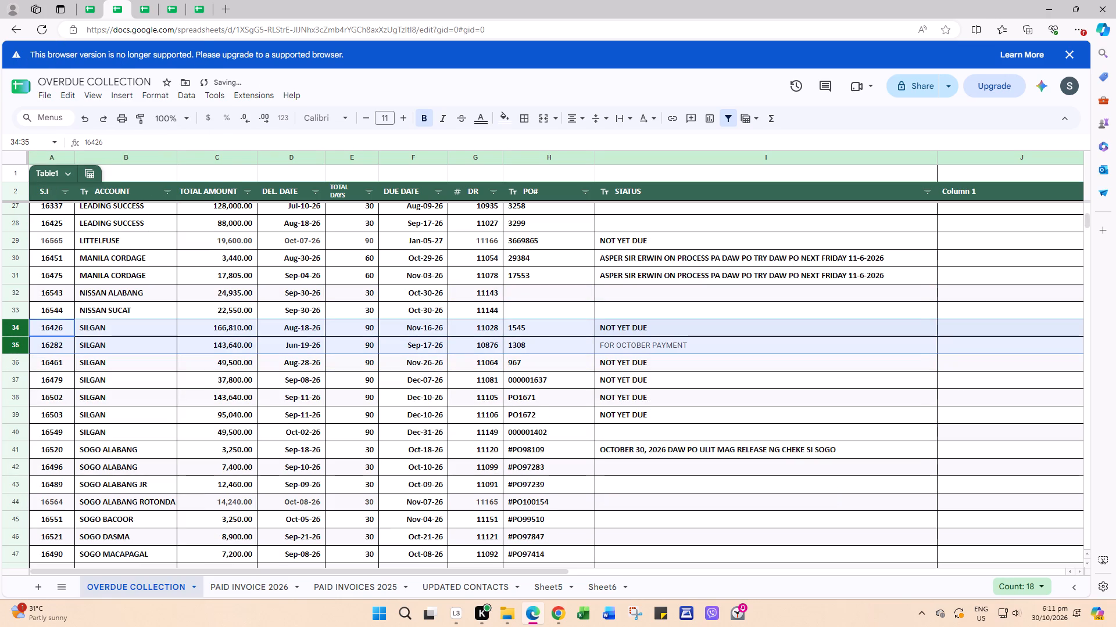
Hide the SILGAN row with S.I 16282, marked for October payment, in the OVERDUE COLLECTION sheet.
left_click(142, 419)
scroll(122, 467, "down", 5)
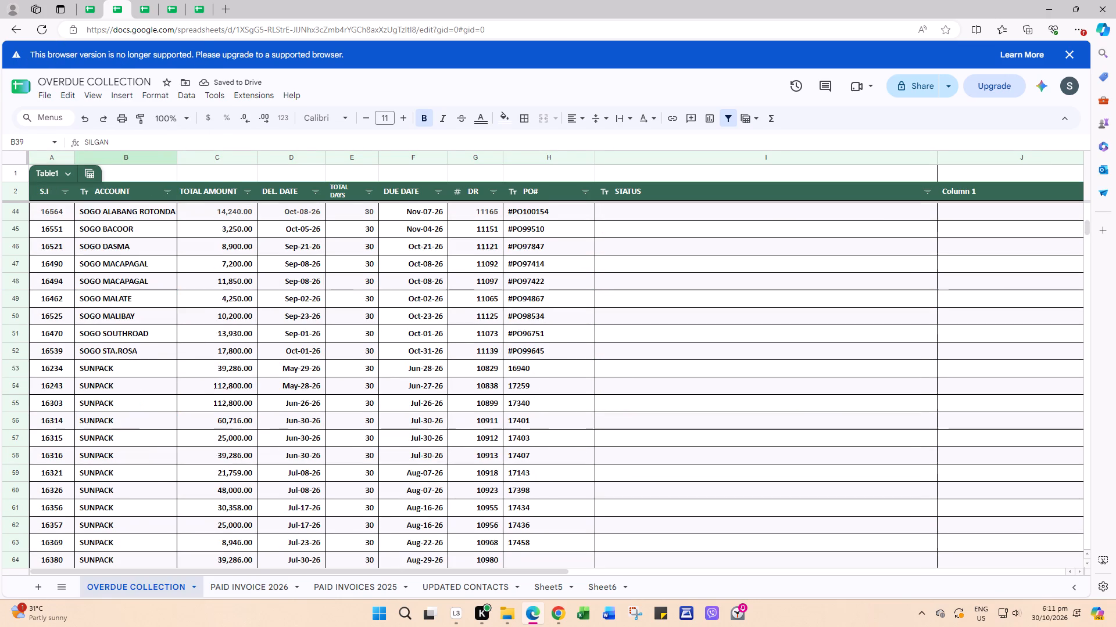
scroll(122, 468, "up", 5)
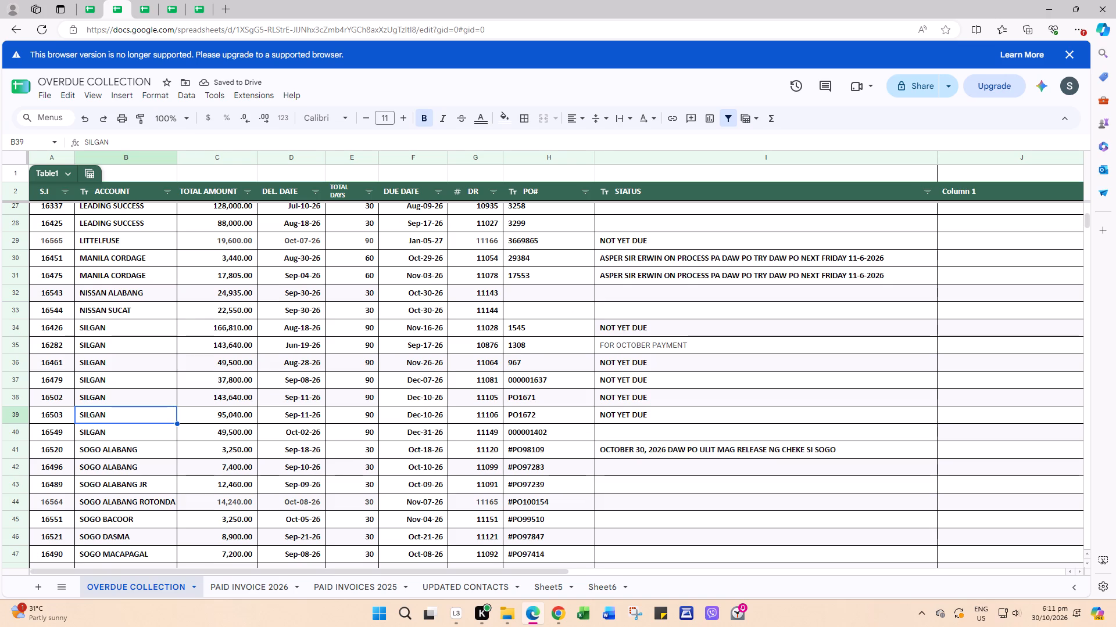
left_click(125, 330)
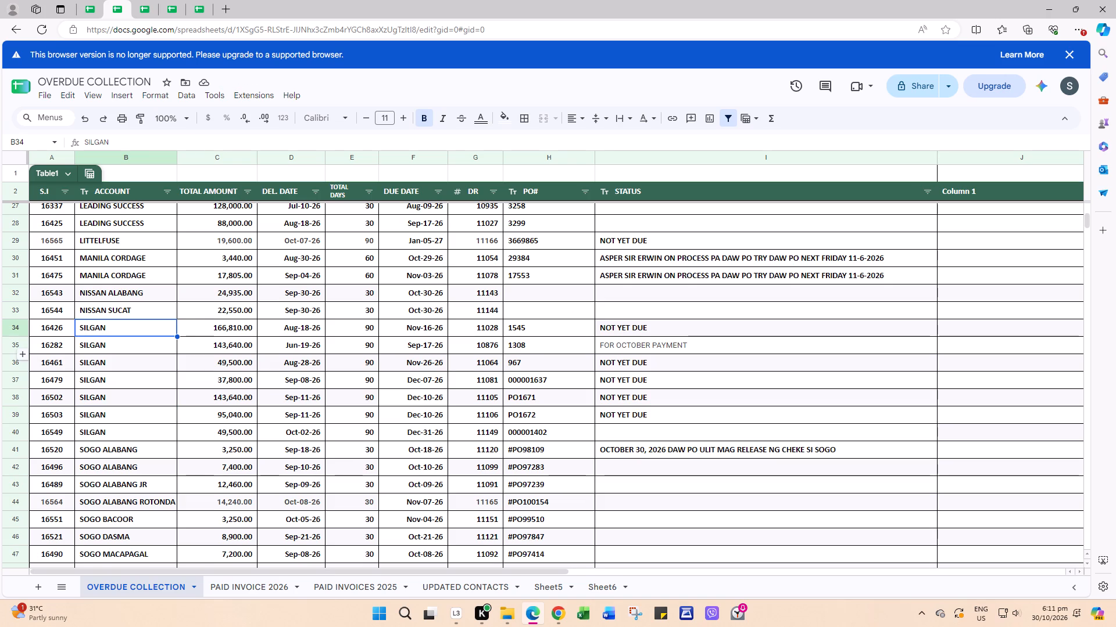
right_click(13, 346)
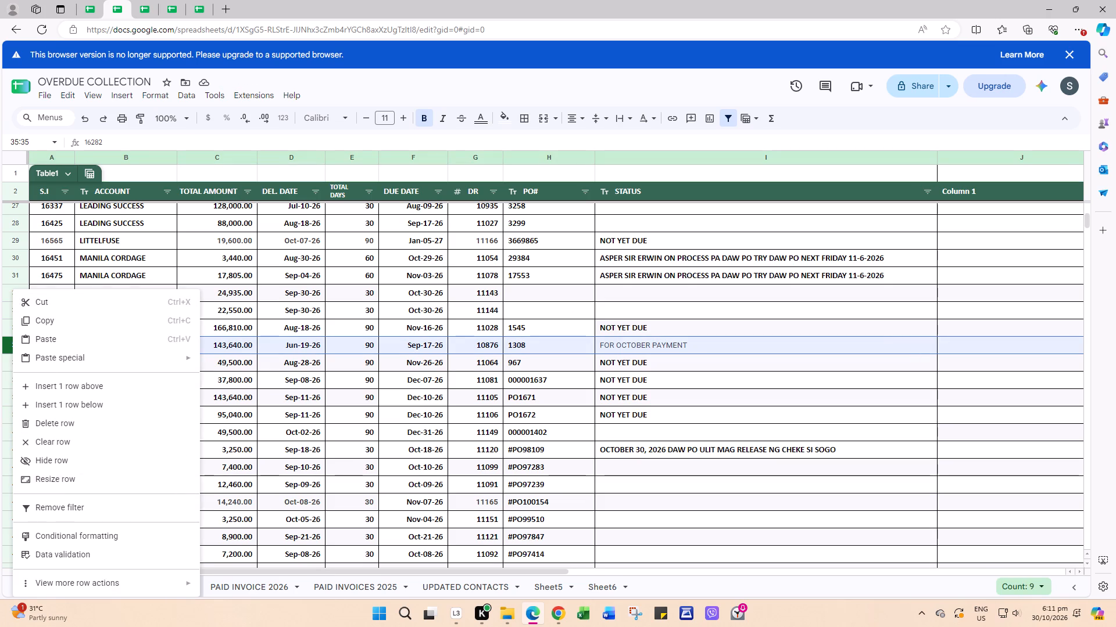
left_click(77, 465)
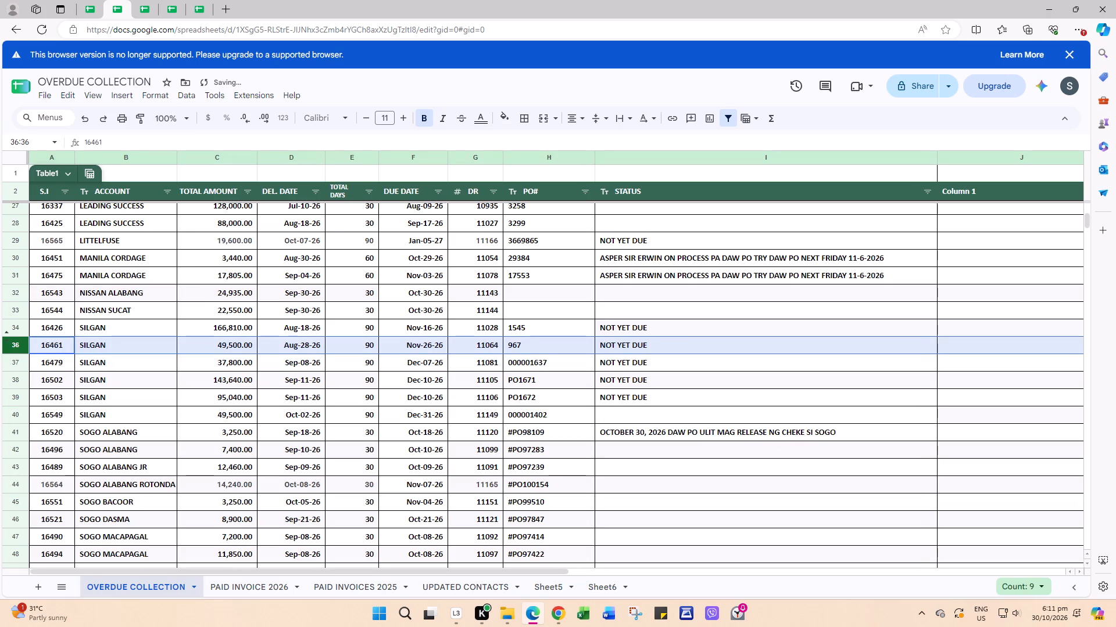
Hide the two SOGO ALABANG rows, S.I 16520 and 16496, in the OVERDUE COLLECTION sheet.
left_click(340, 365)
left_click(334, 385)
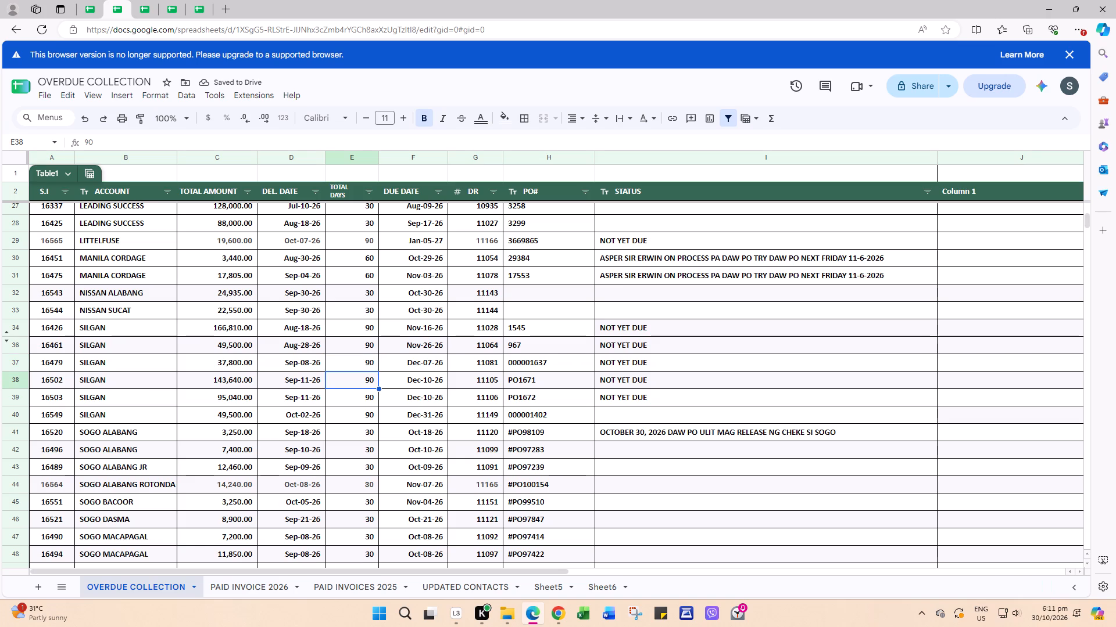
left_click(315, 396)
left_click(292, 389)
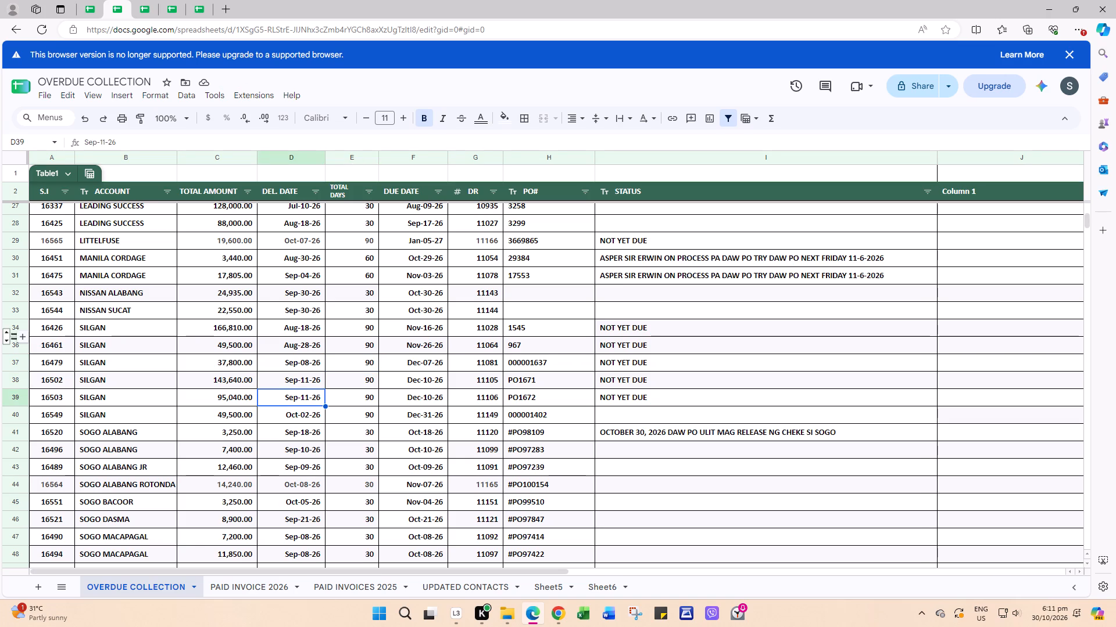
scroll(30, 443, "down", 4)
scroll(31, 445, "up", 2)
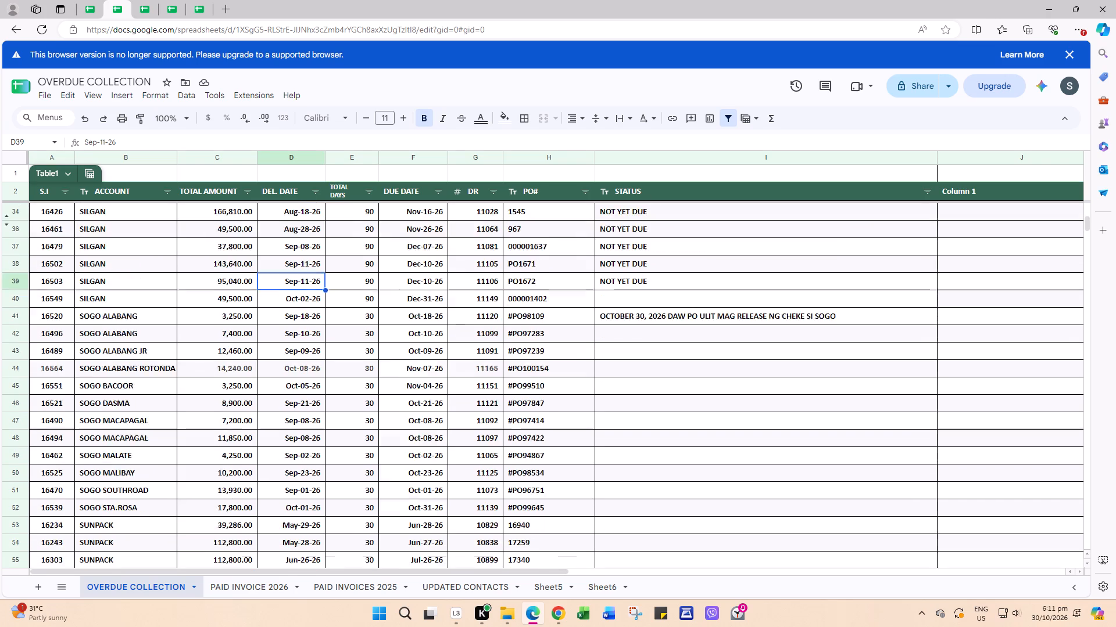
scroll(31, 445, "up", 1)
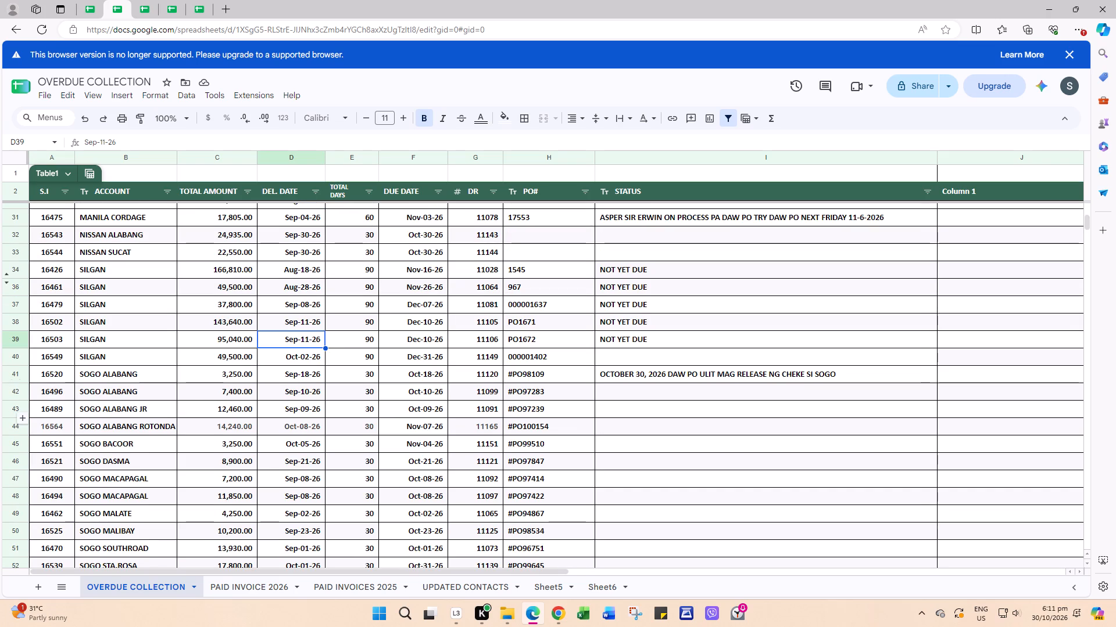
left_click_drag(17, 372, 19, 390)
right_click(19, 390)
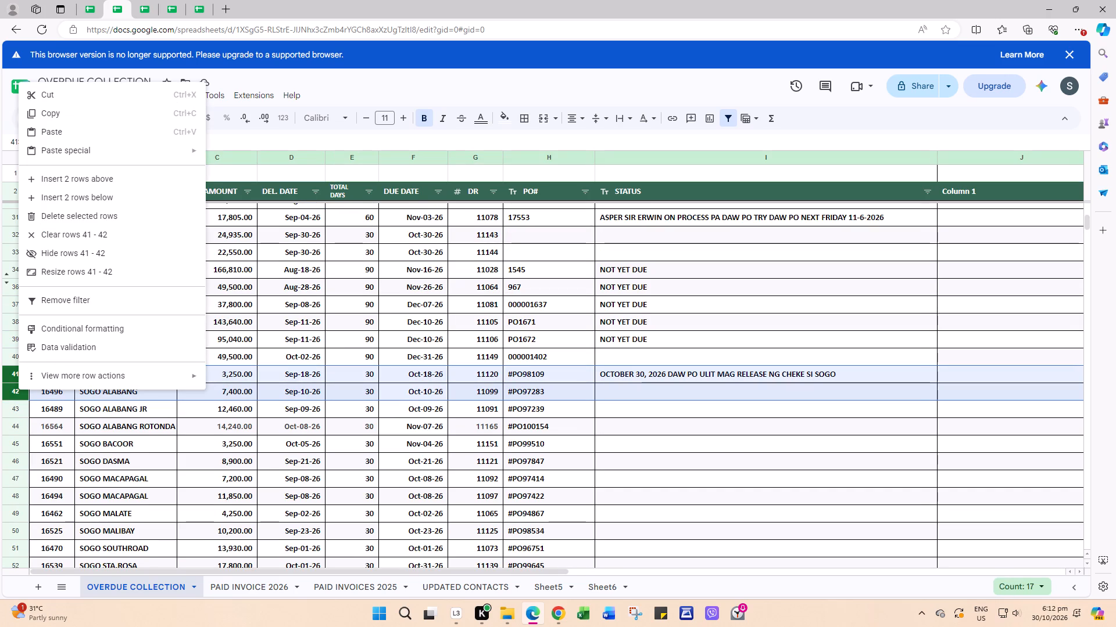
left_click(96, 258)
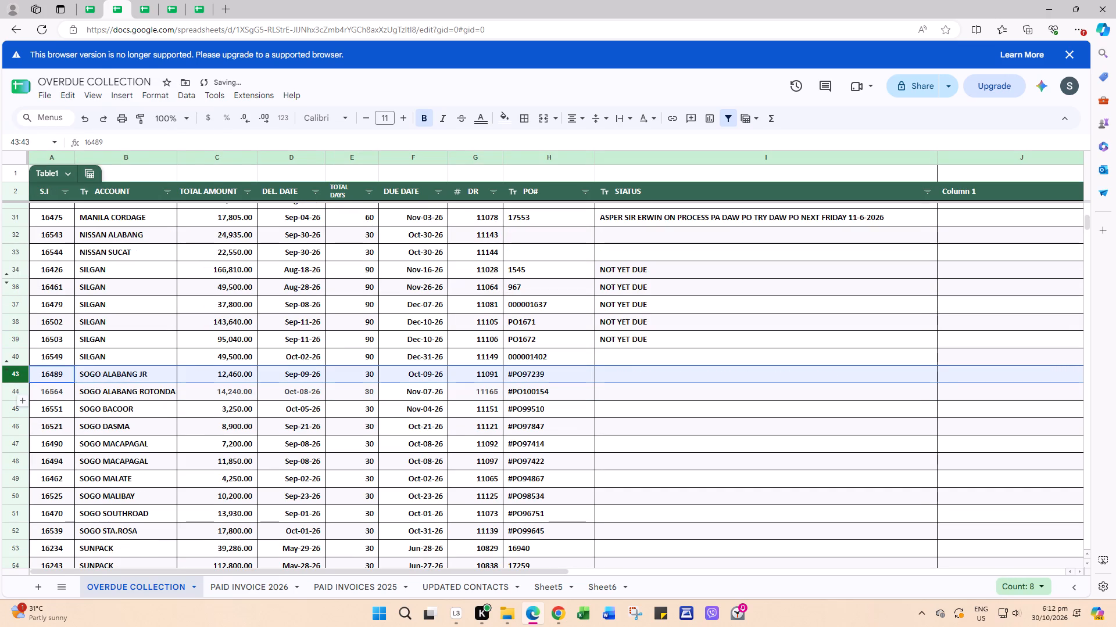
Hide the SOGO DASMA row, S.I 16521, in the OVERDUE COLLECTION sheet.
right_click(16, 430)
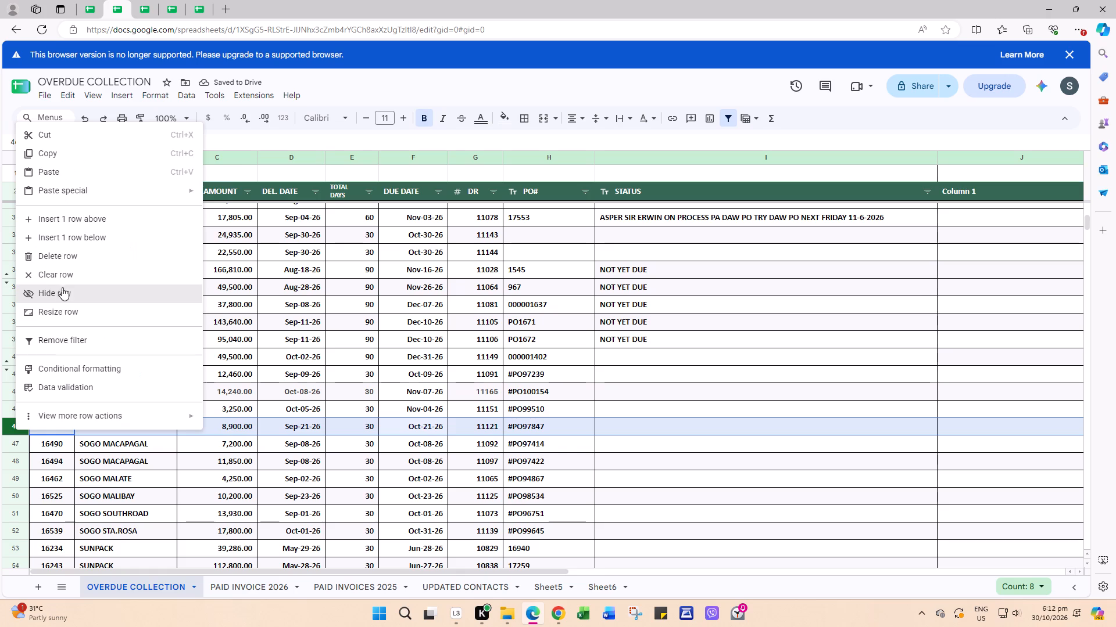
left_click(62, 291)
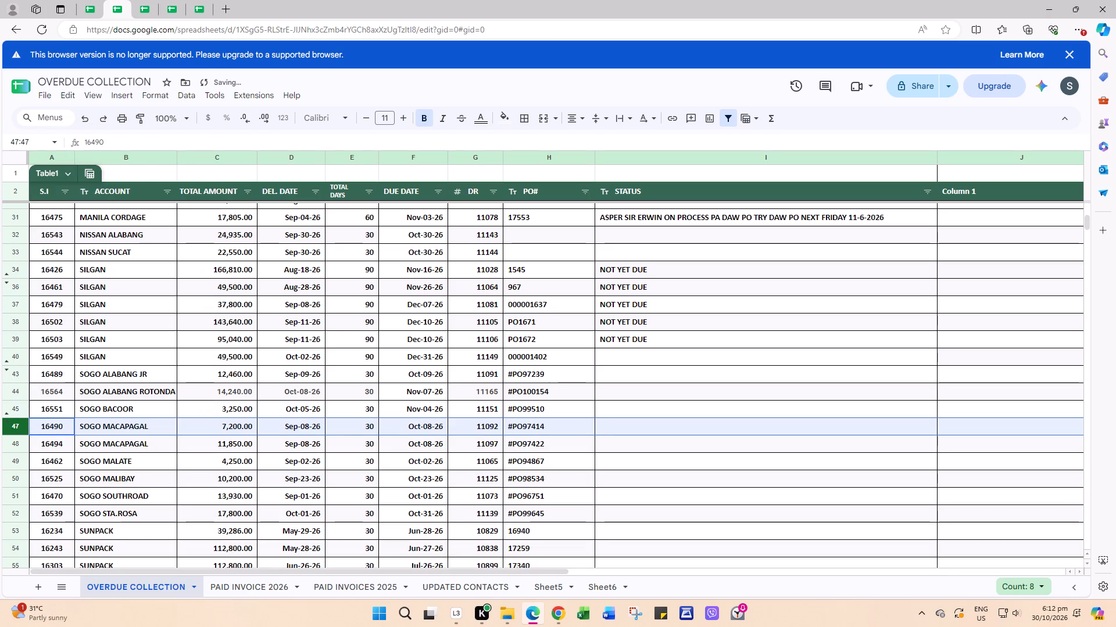
Check the October records in PAID INVOICE 2026 and hide the paid SOGO MALIBAY row, S.I 16525, in OVERDUE COLLECTION.
left_click(243, 586)
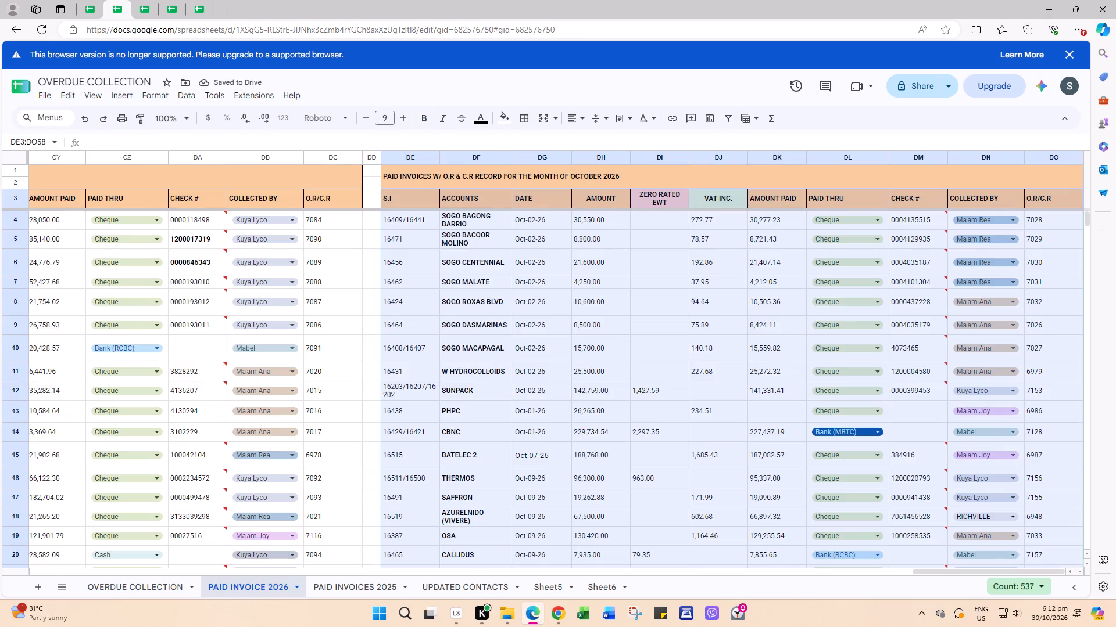
scroll(477, 519, "down", 9)
left_click(498, 534)
scroll(498, 534, "down", 9)
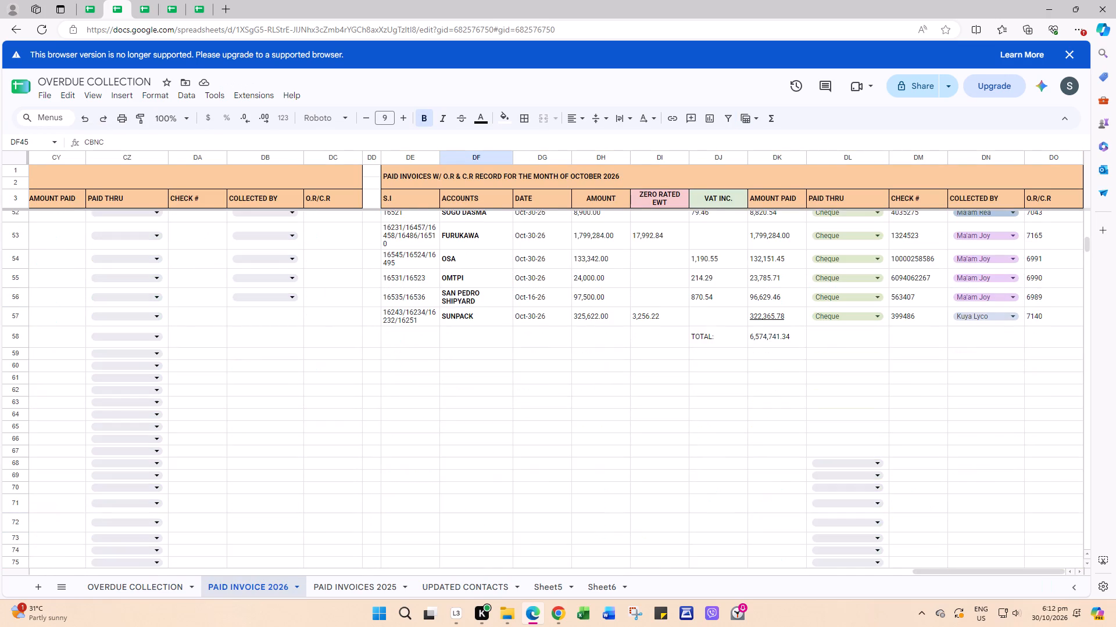
scroll(498, 534, "up", 3)
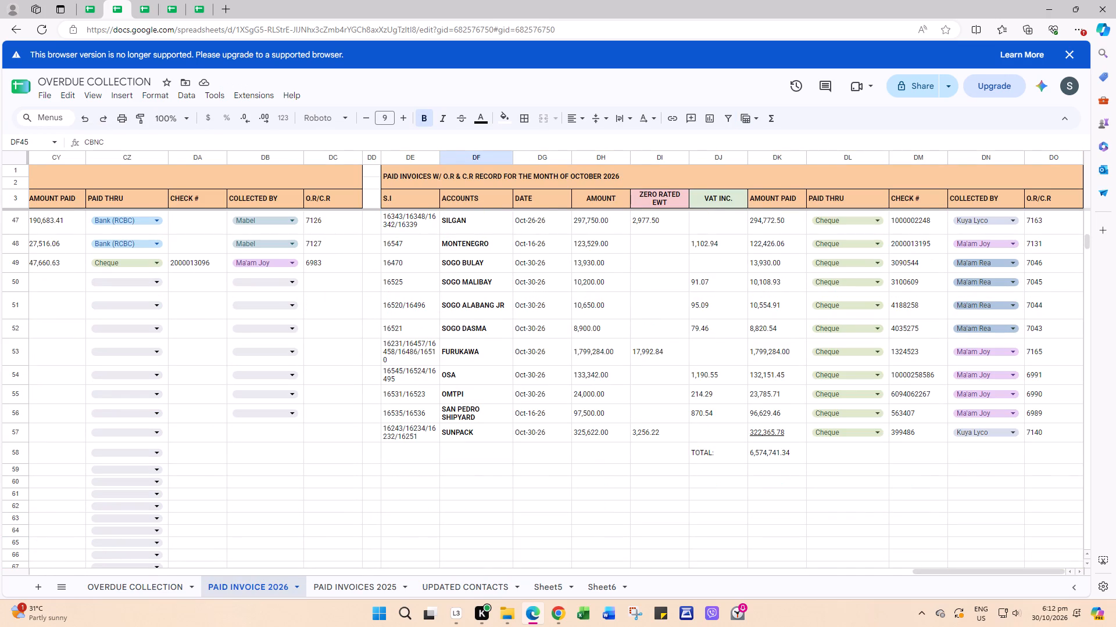
left_click(152, 589)
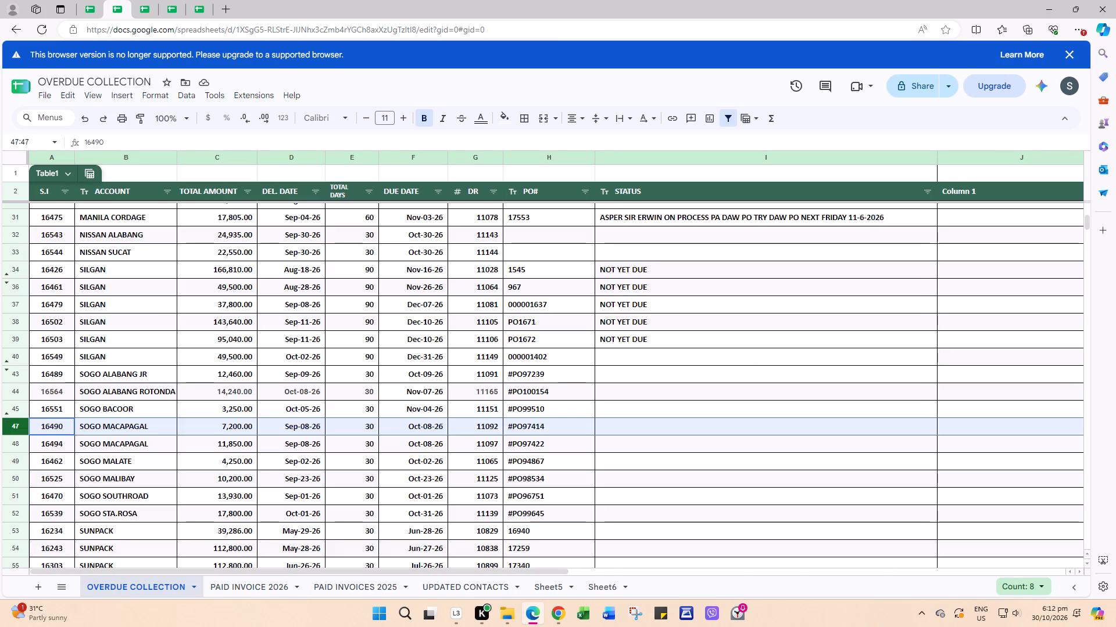
right_click(13, 480)
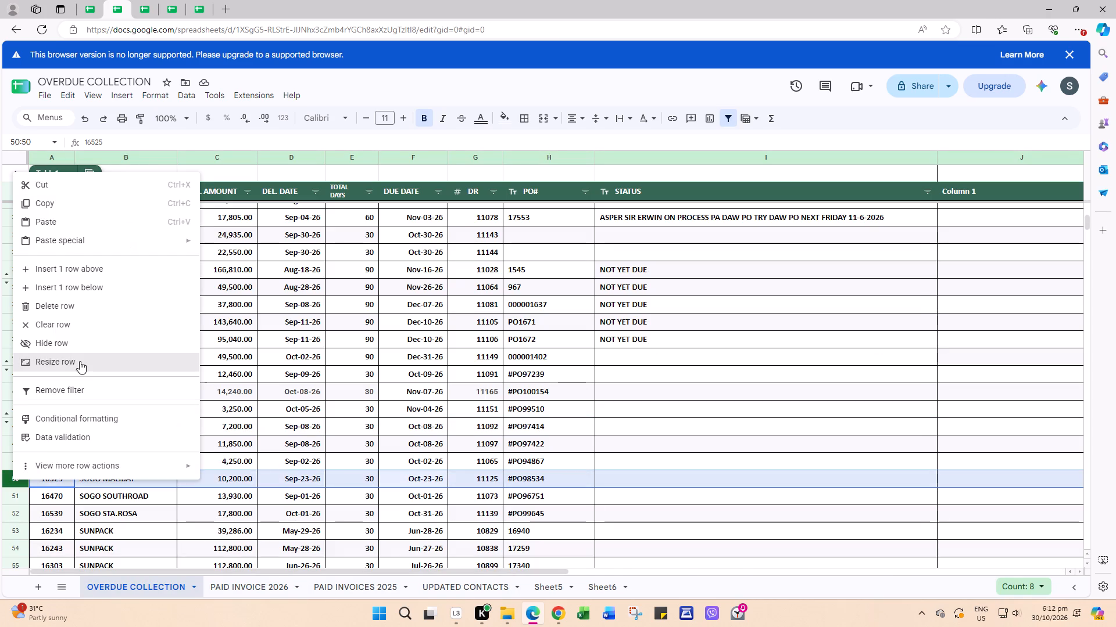
left_click(83, 347)
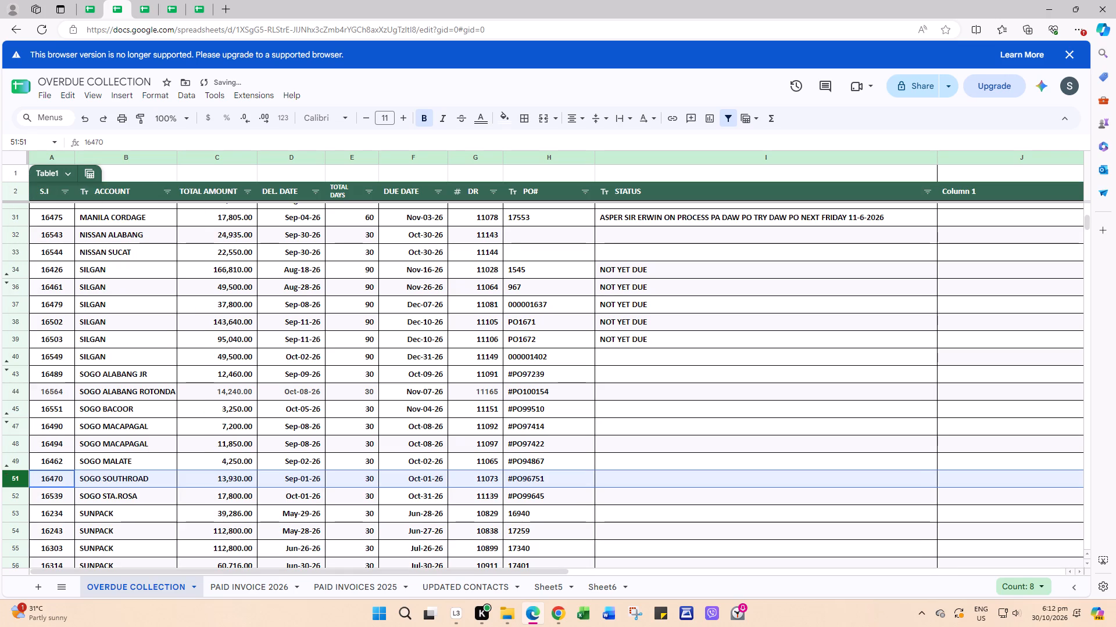
Check the SUNPACK entry in PAID INVOICE 2026 and hide the paid SUNPACK rows, S.I 16234 and 16243, in OVERDUE COLLECTION.
left_click(152, 524)
left_click(158, 408)
left_click(166, 376)
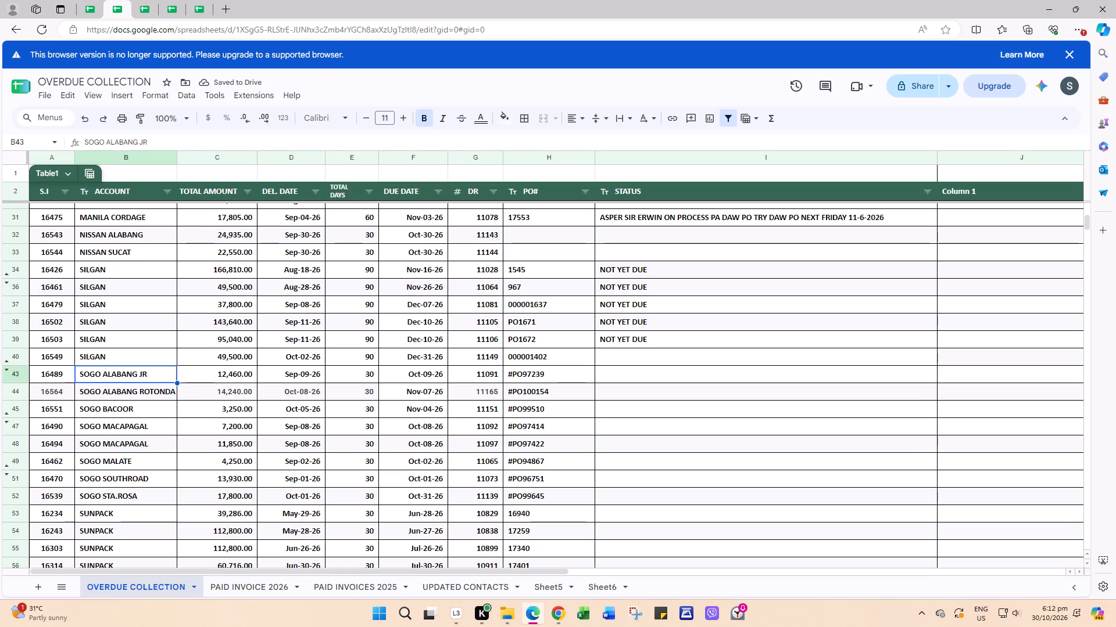
left_click(151, 440)
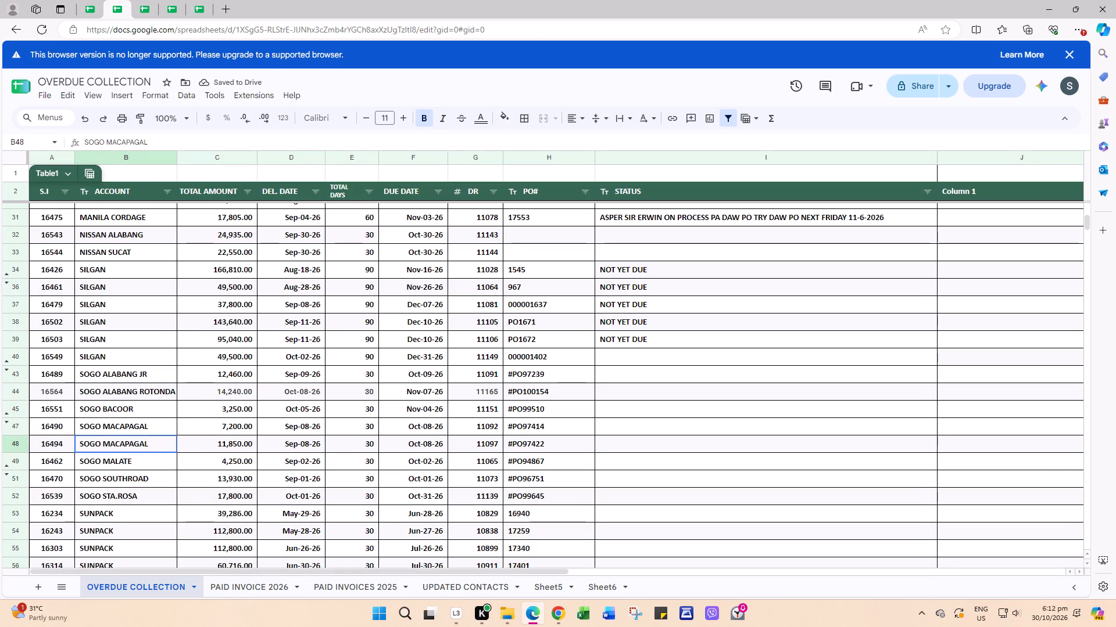
left_click(148, 522)
scroll(176, 532, "down", 5)
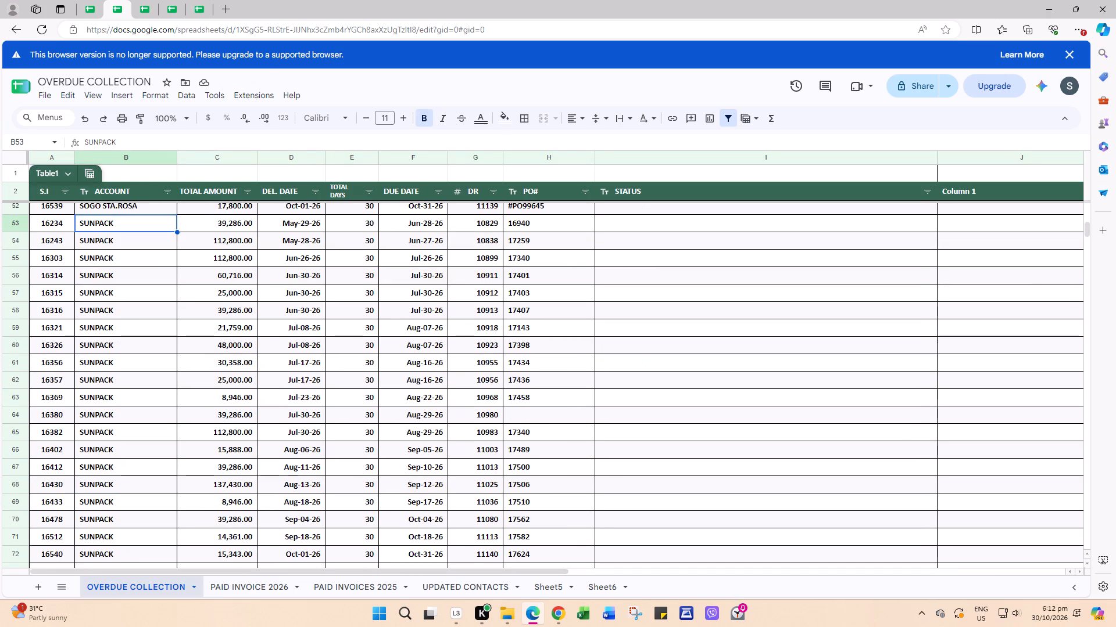
left_click(255, 591)
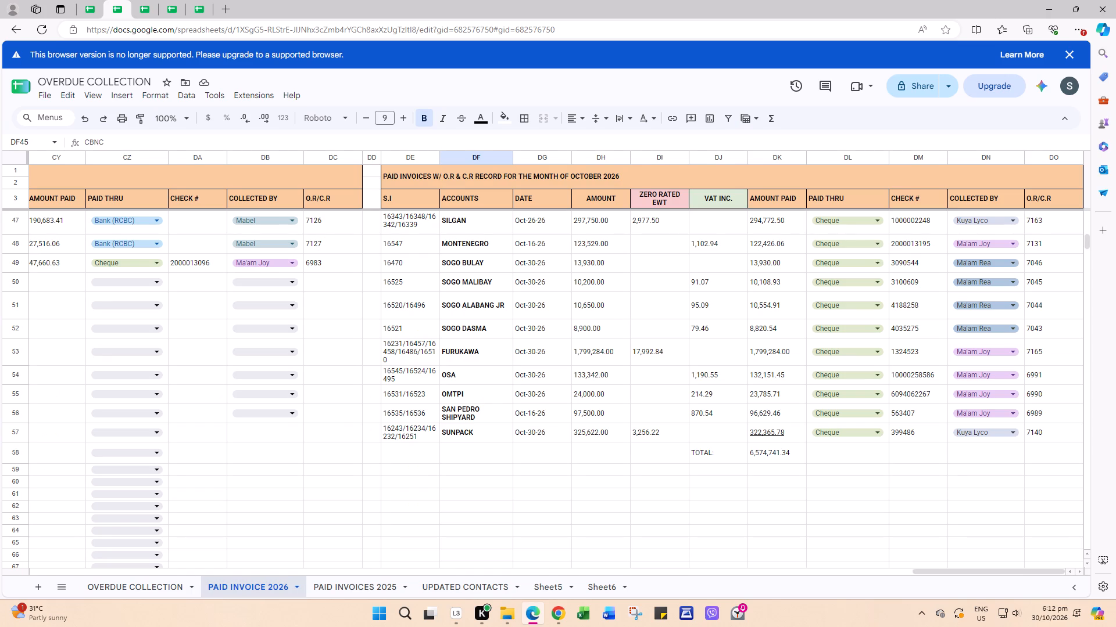
left_click(142, 591)
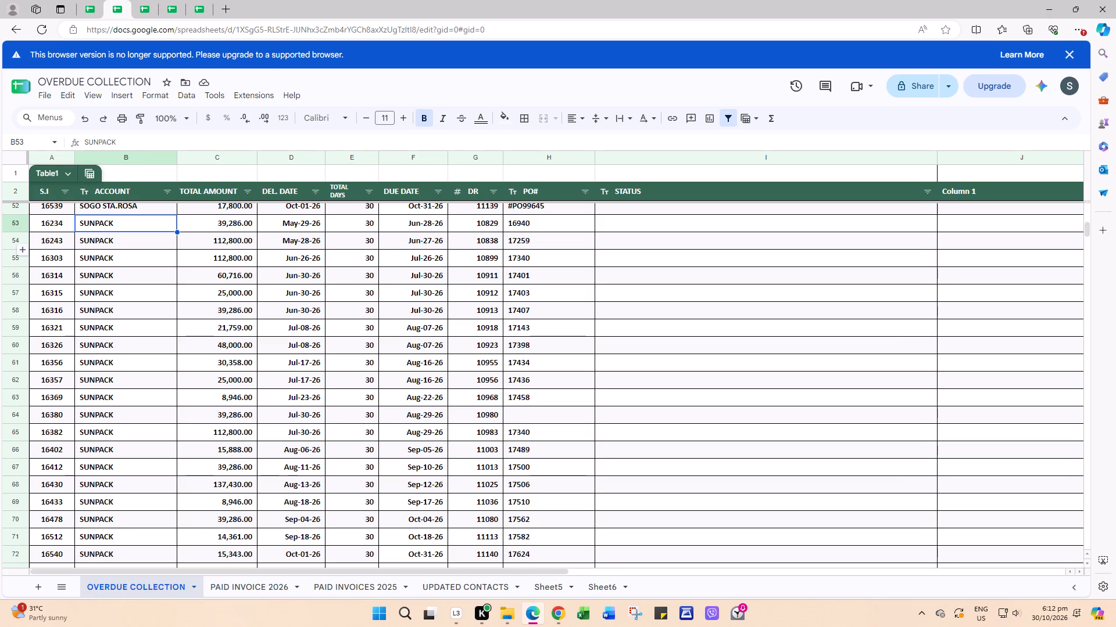
left_click_drag(16, 220, 13, 250)
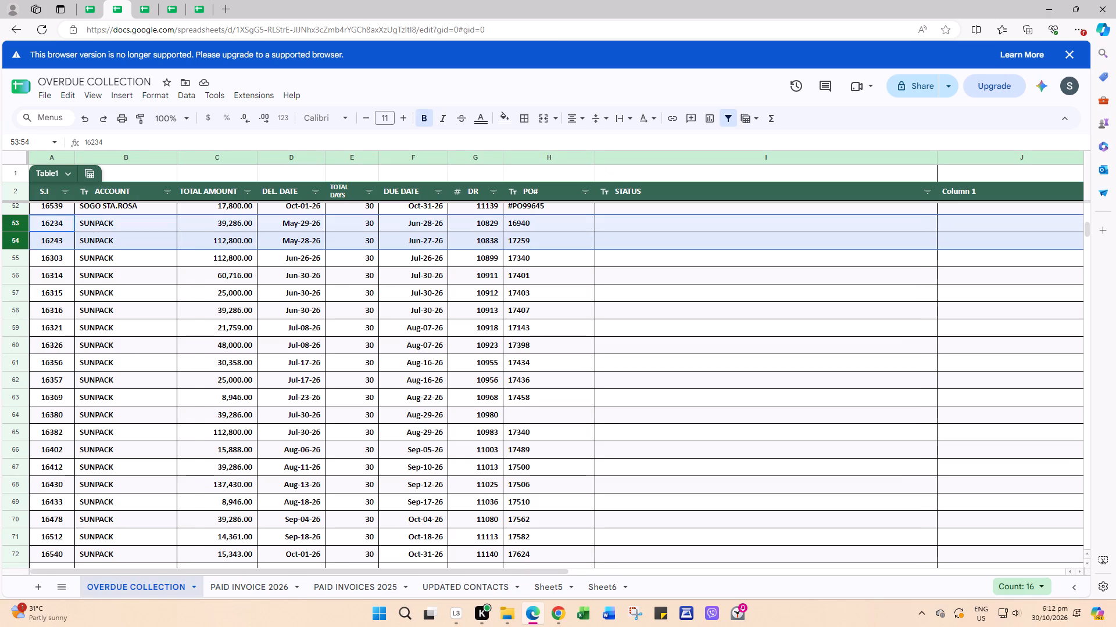
right_click(9, 242)
left_click(94, 415)
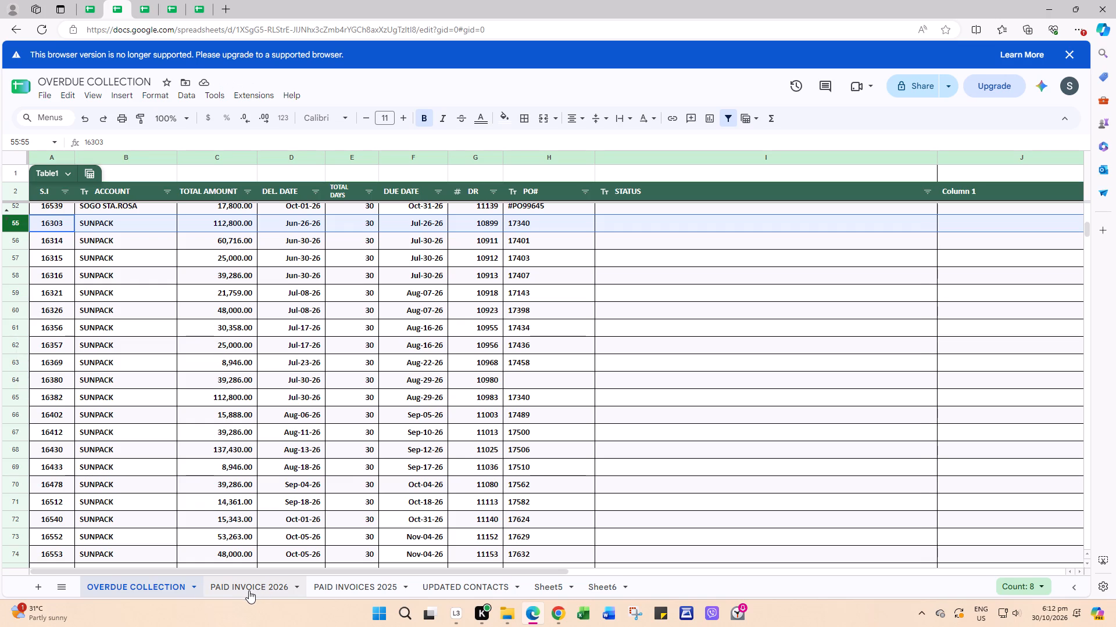
Check the SUNPACK entry in PAID INVOICE 2026 and hide the paid SUNPACK row, S.I 16232, in OVERDUE COLLECTION.
scroll(106, 501, "down", 1)
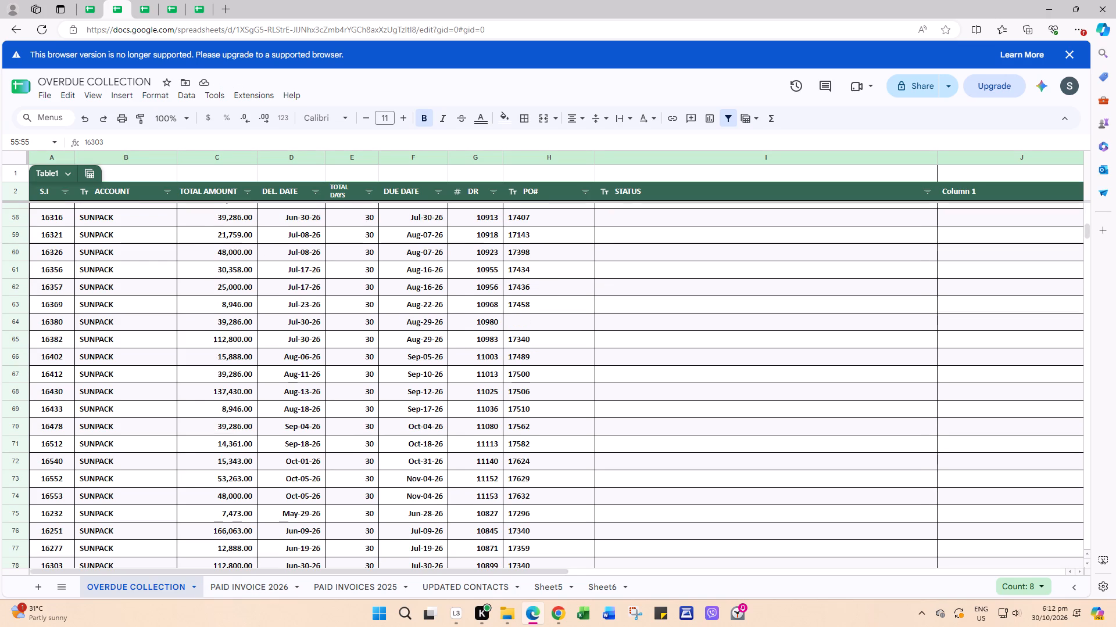
scroll(106, 501, "down", 2)
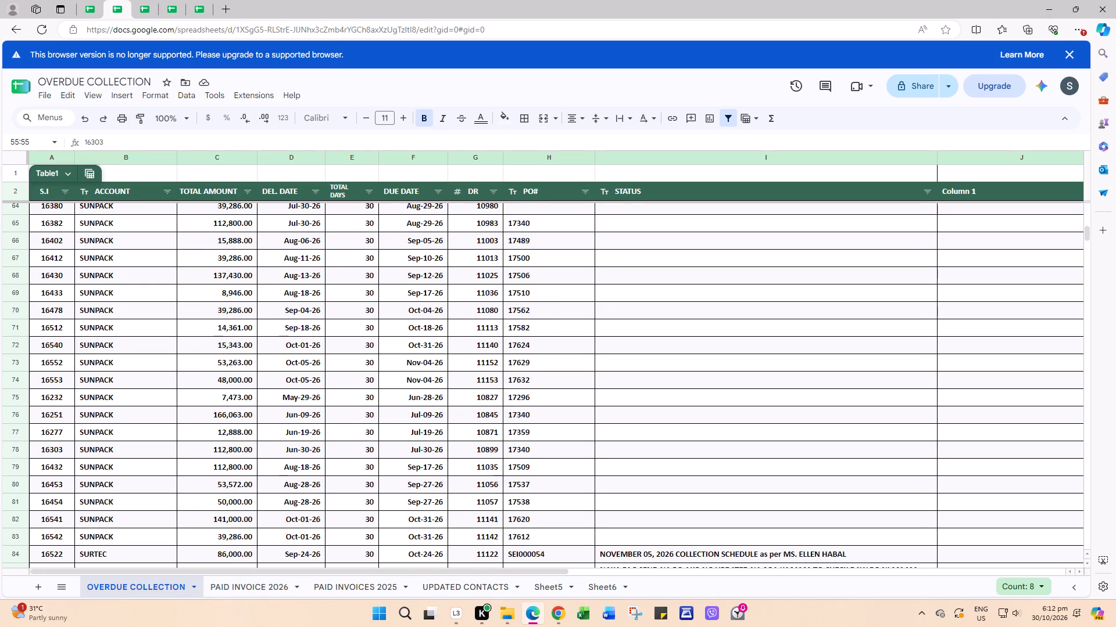
scroll(106, 502, "down", 1)
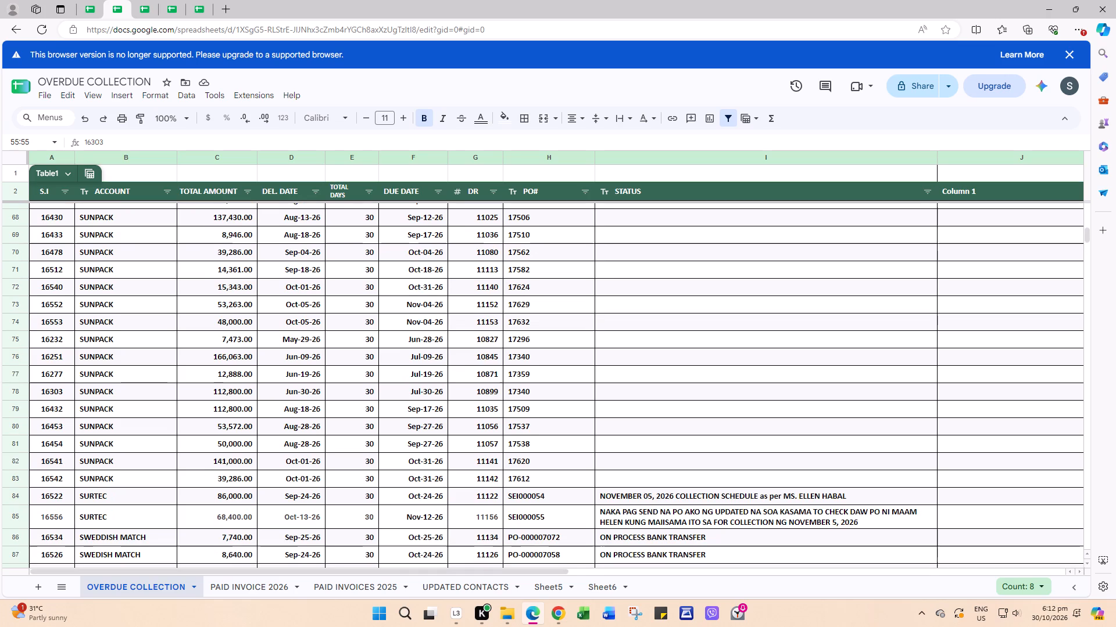
left_click(68, 406)
left_click(63, 332)
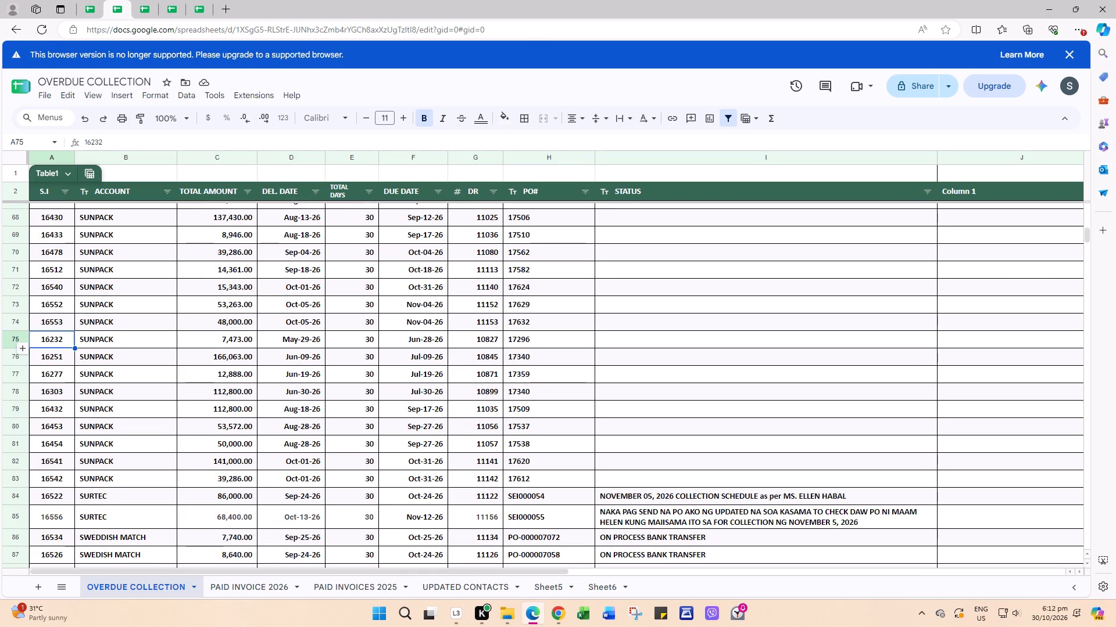
left_click(239, 581)
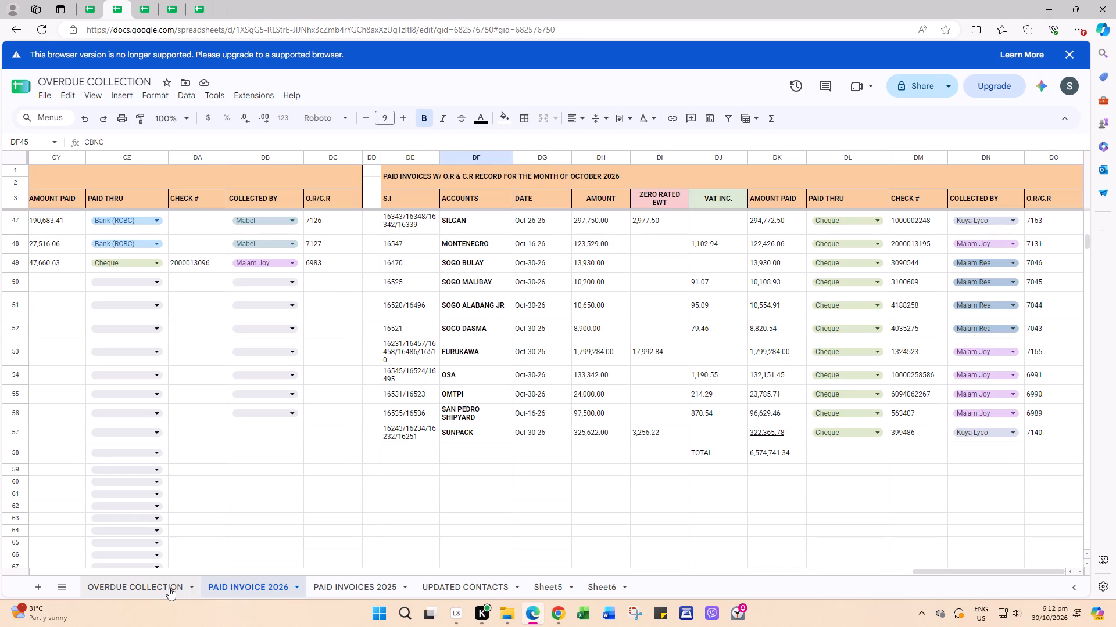
left_click(169, 588)
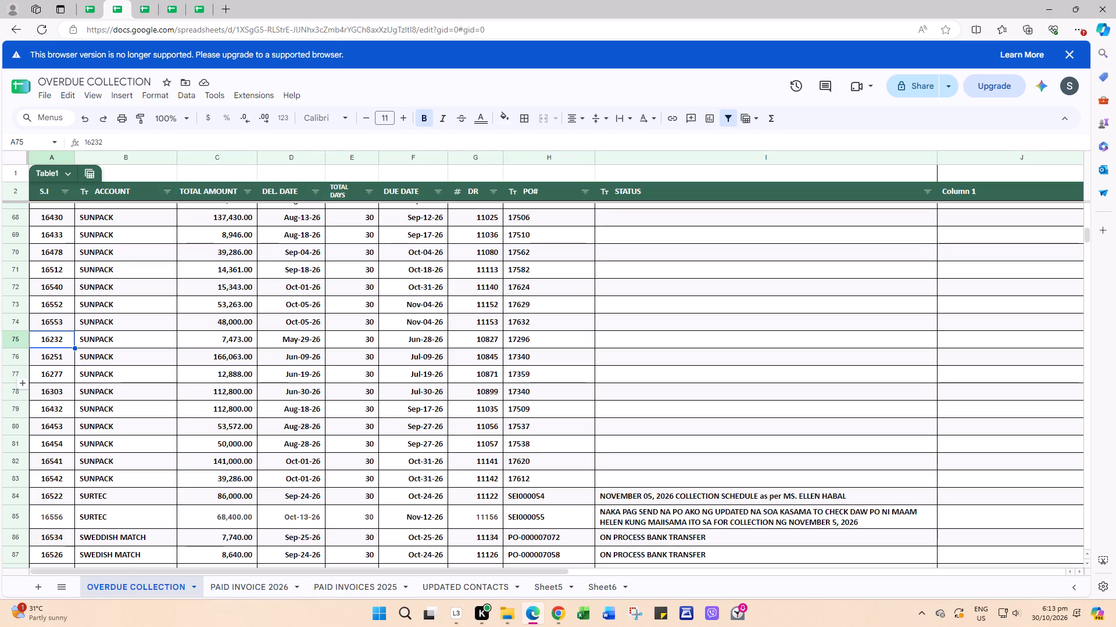
right_click(15, 342)
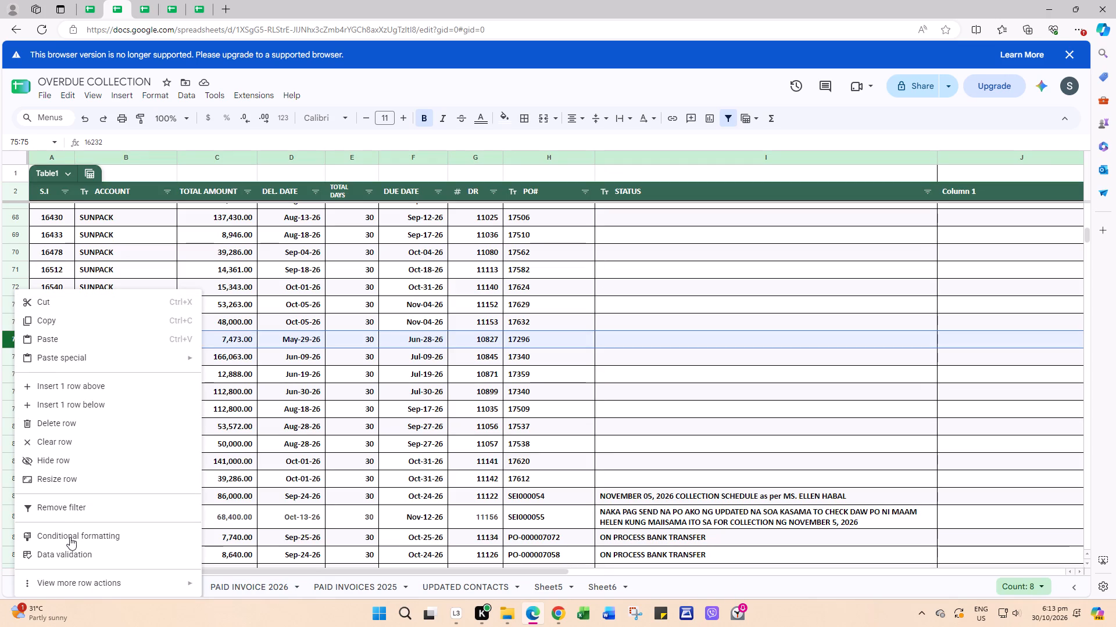
left_click(75, 465)
Recheck the SUNPACK entry in PAID INVOICE 2026 and hide the paid SUNPACK row, S.I 16251, in OVERDUE COLLECTION.
left_click(241, 582)
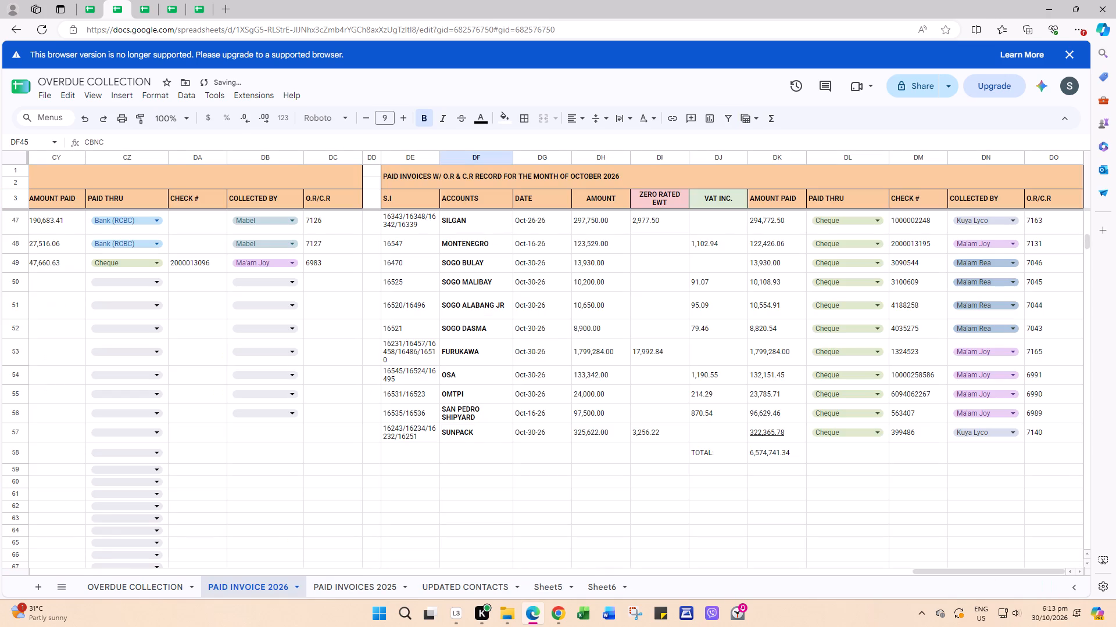
left_click(126, 590)
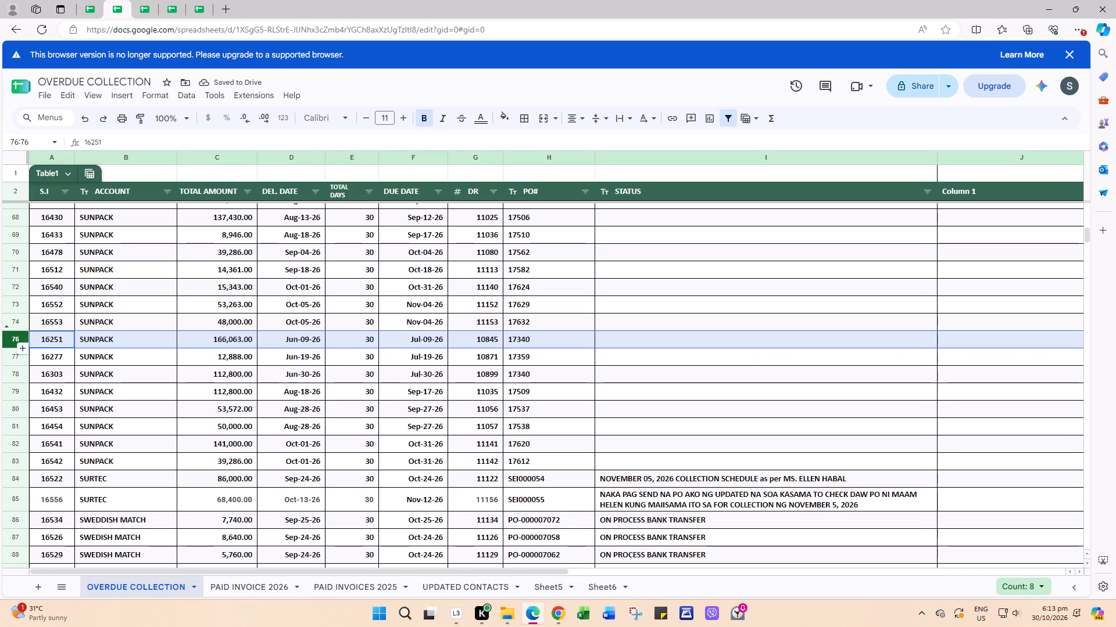
right_click(11, 339)
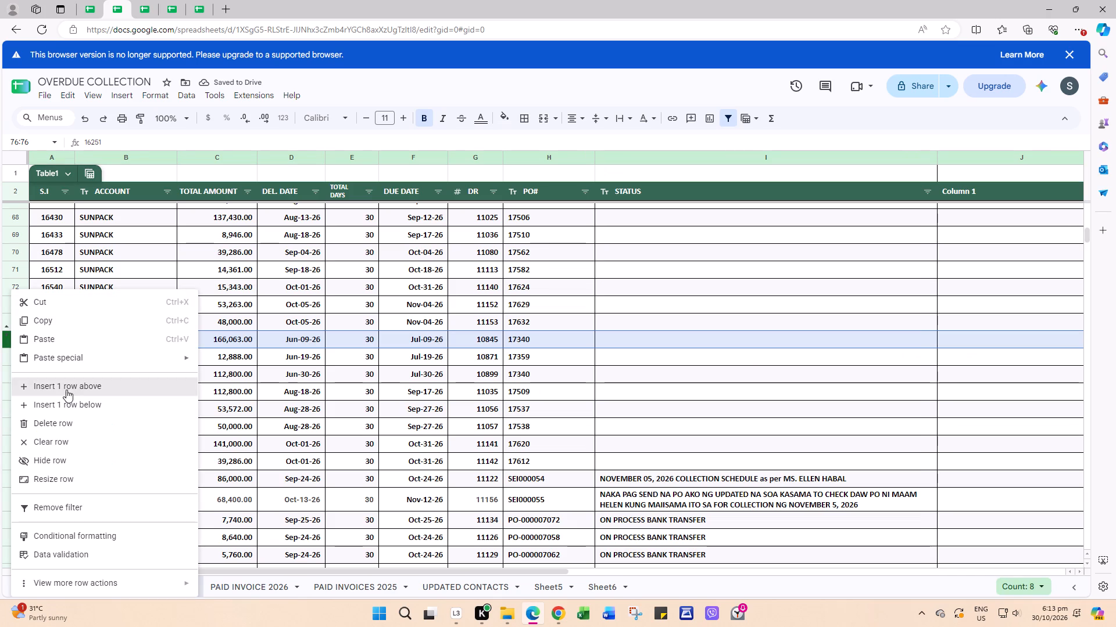
left_click(64, 459)
left_click(142, 479)
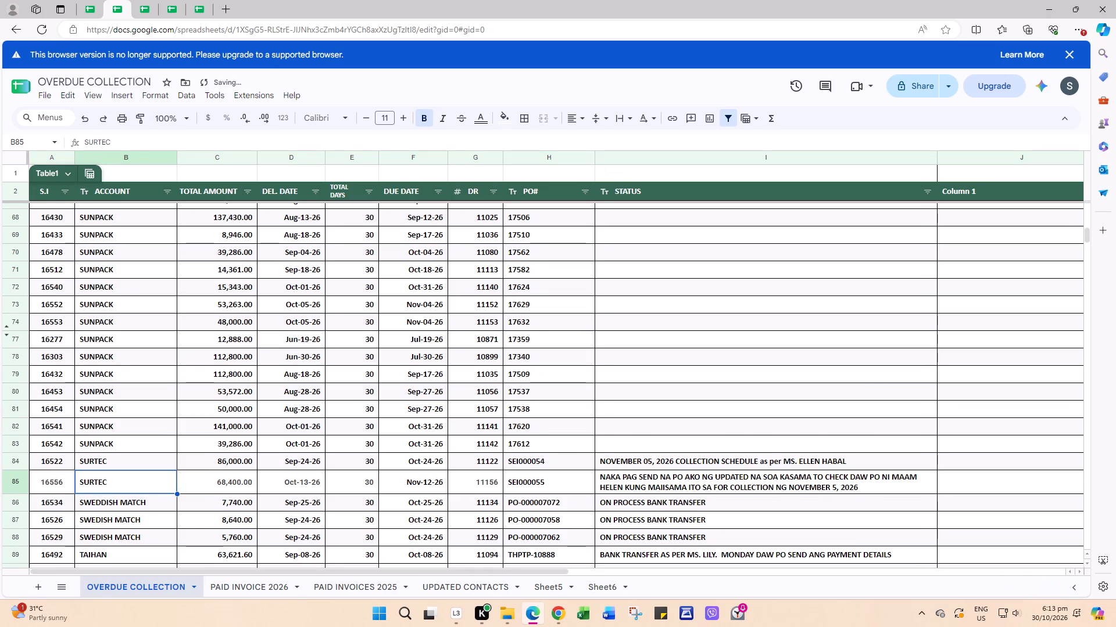
Select the OVERDUE COLLECTION range B1:I96, from ACCOUNT through STATUS, and set up printing for the selected cells only.
scroll(207, 479, "down", 3)
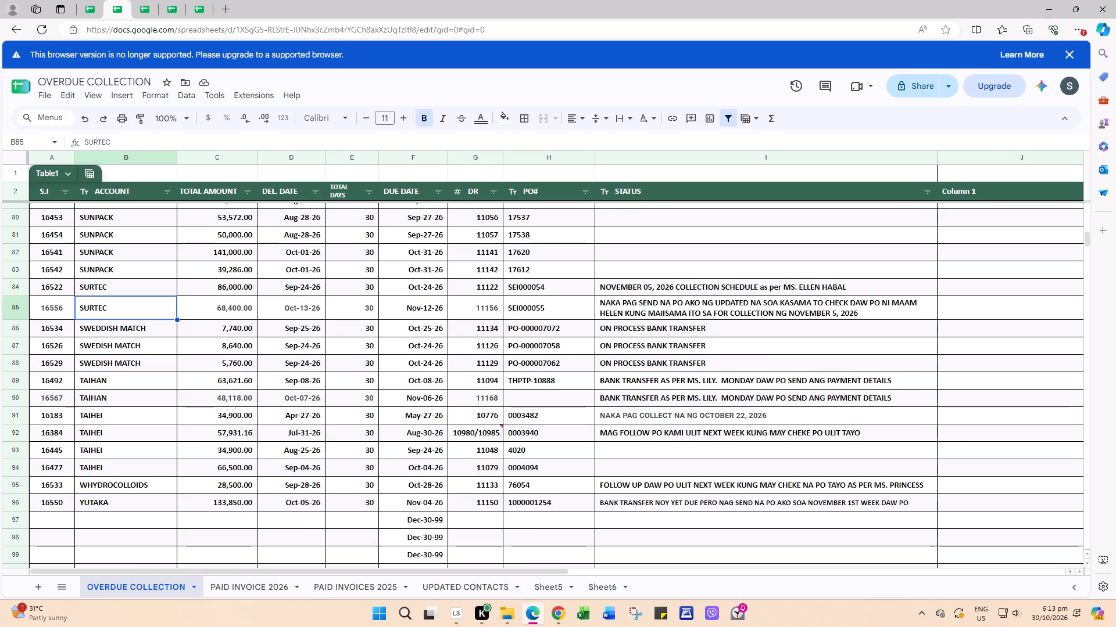
left_click_drag(888, 506, 882, 505)
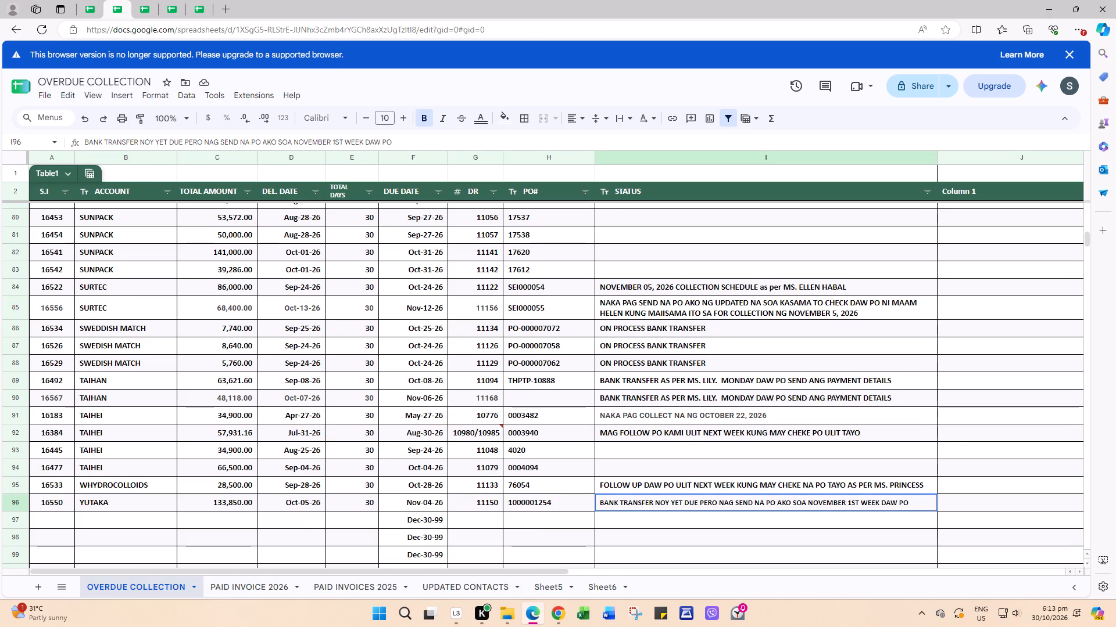
left_click_drag(882, 505, 394, 499)
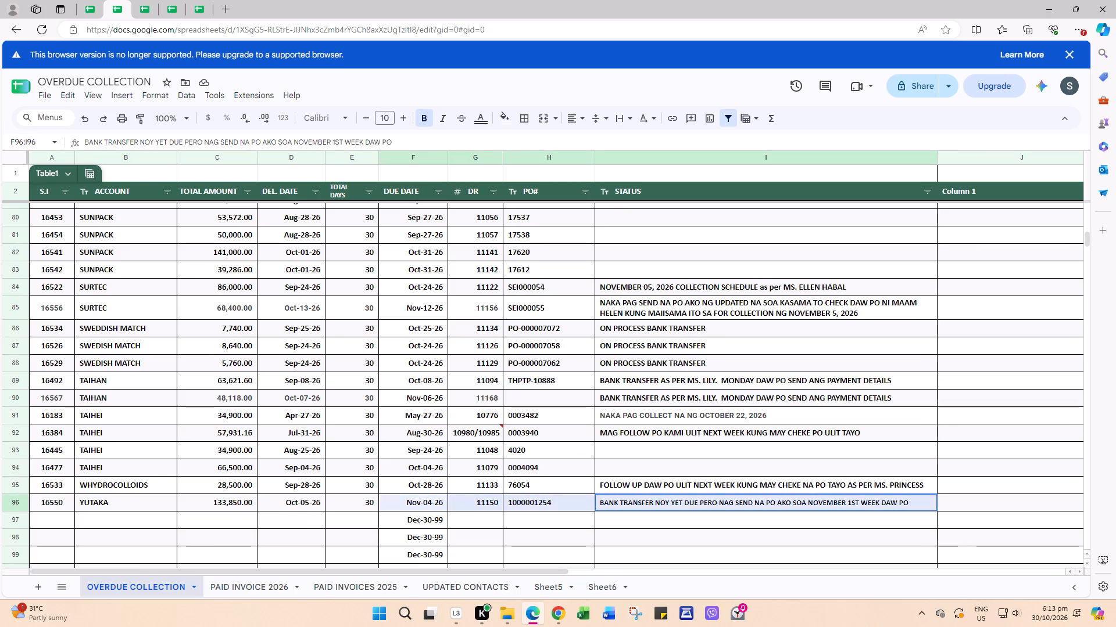
left_click_drag(394, 499, 275, 485)
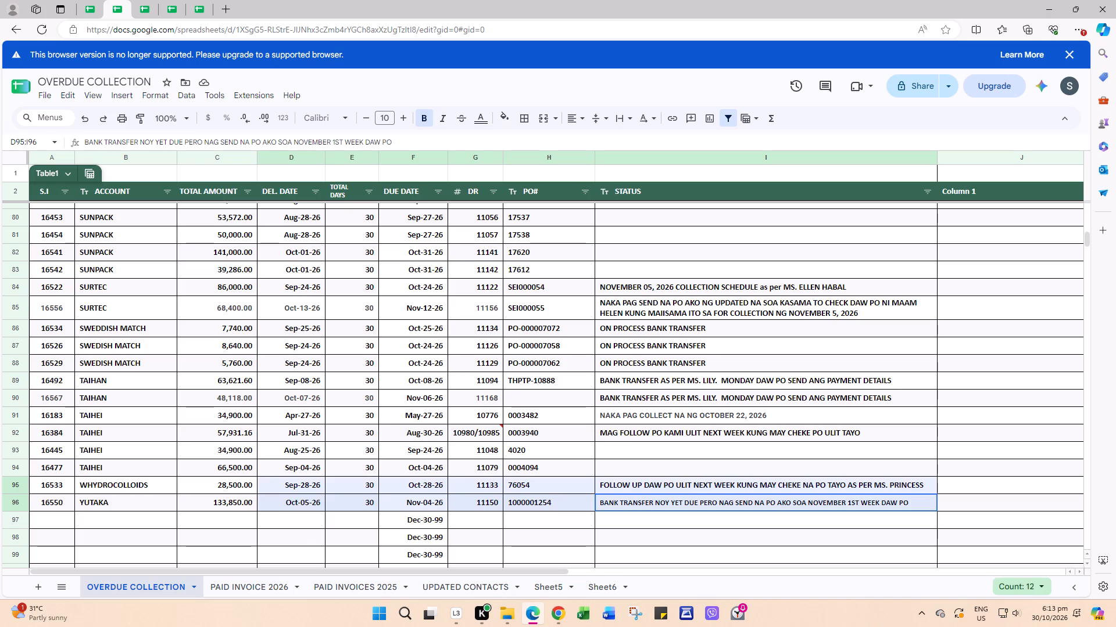
left_click_drag(275, 485, 121, 481)
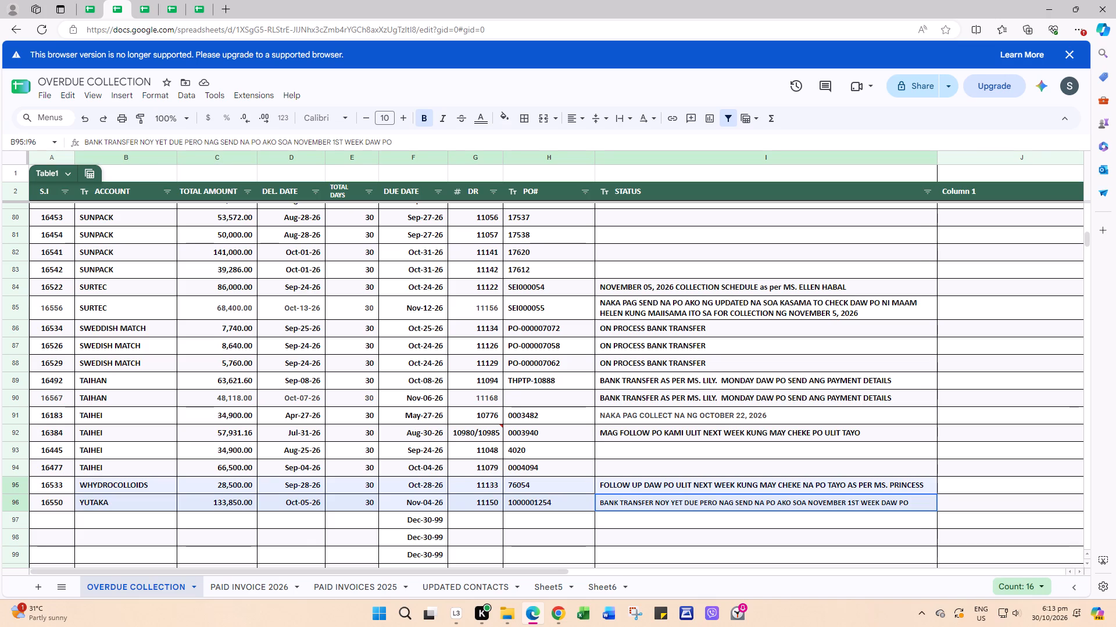
left_click_drag(121, 481, 79, 159)
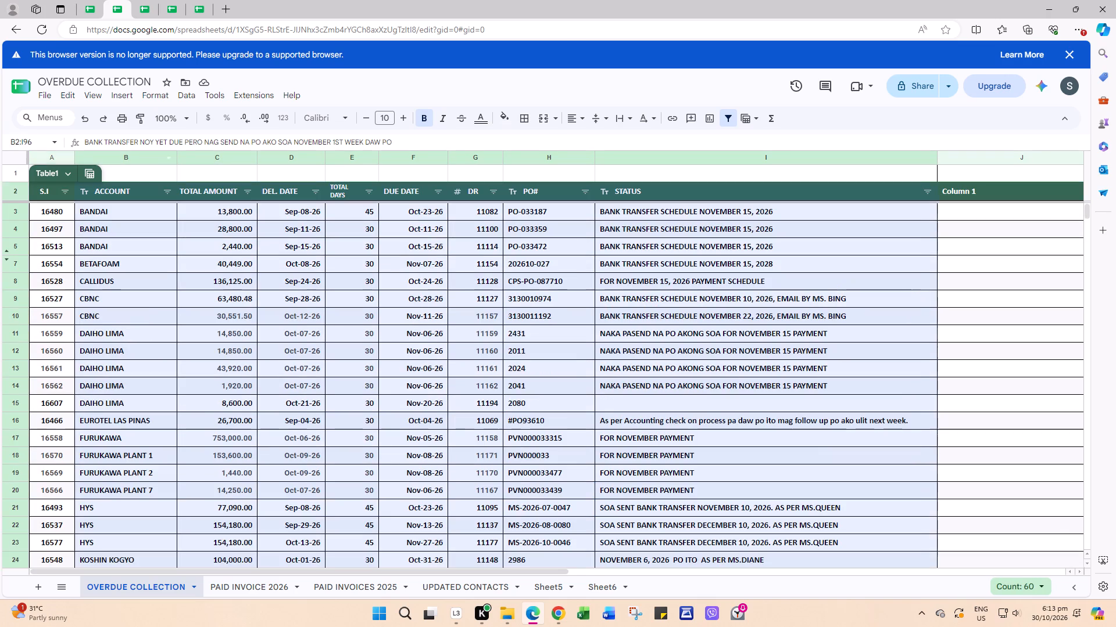
left_click_drag(79, 159, 81, 135)
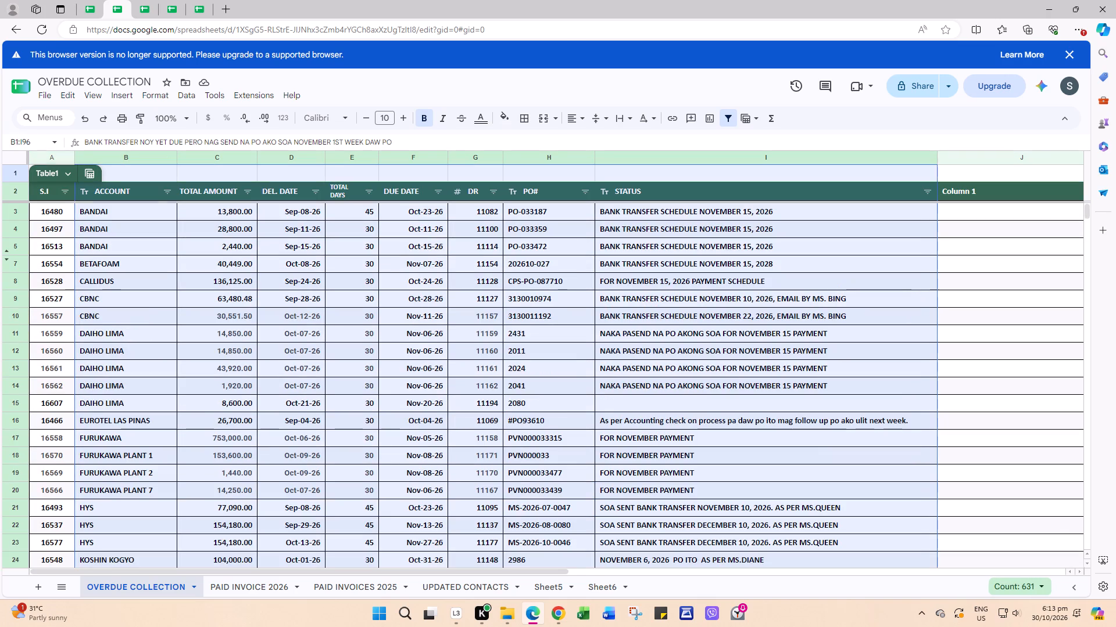
key("ctrl+p")
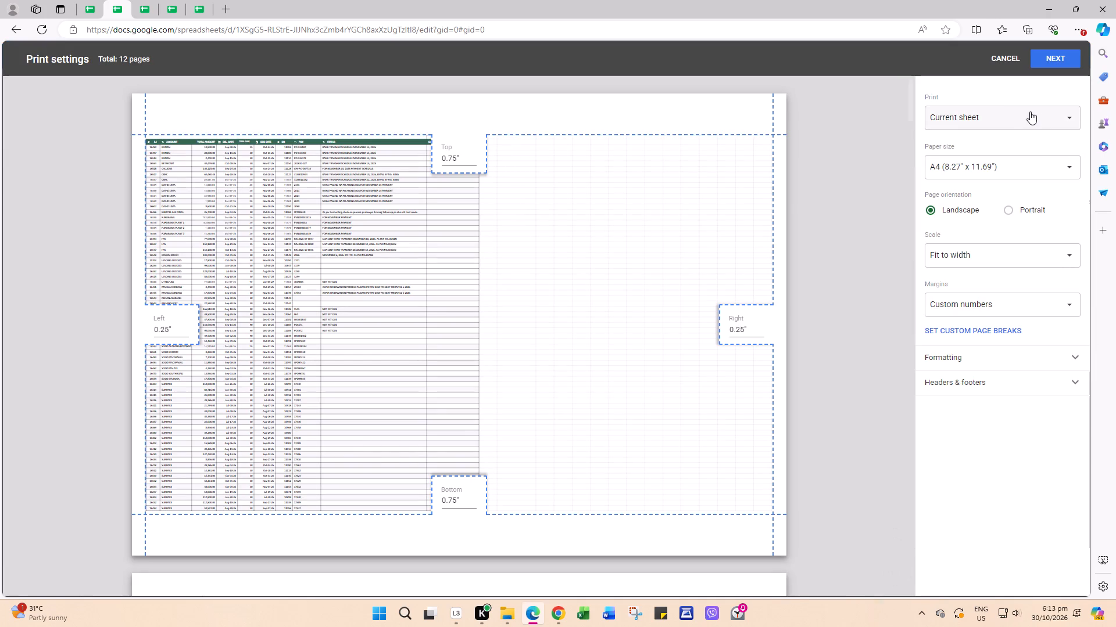
left_click(1023, 110)
left_click(986, 147)
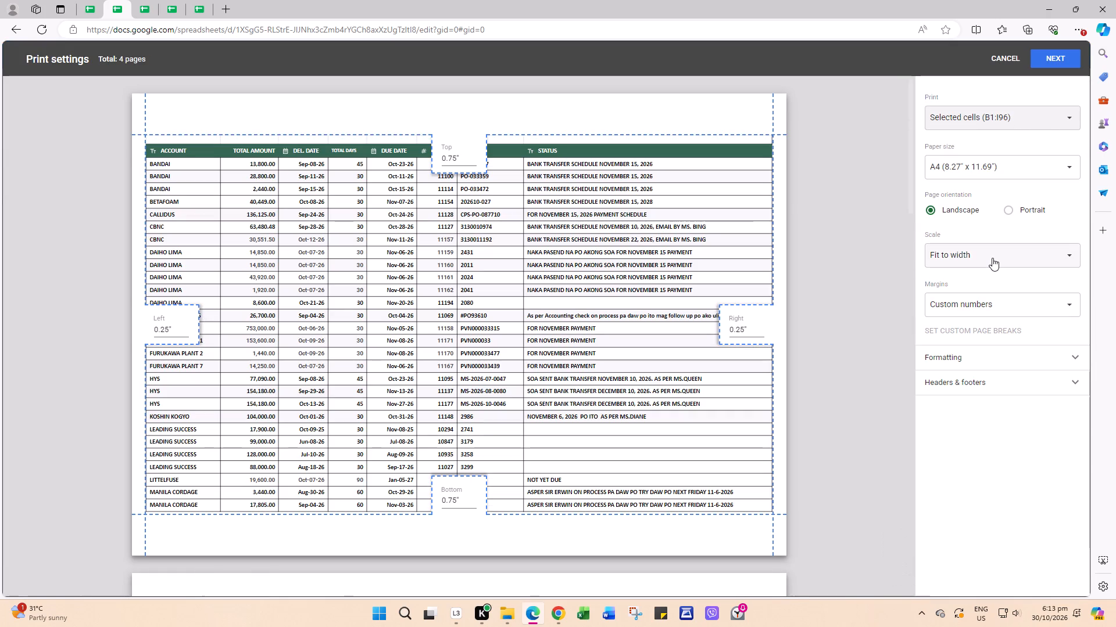
Look through all pages of the print preview to check how the collection list is divided.
scroll(799, 380, "down", 3)
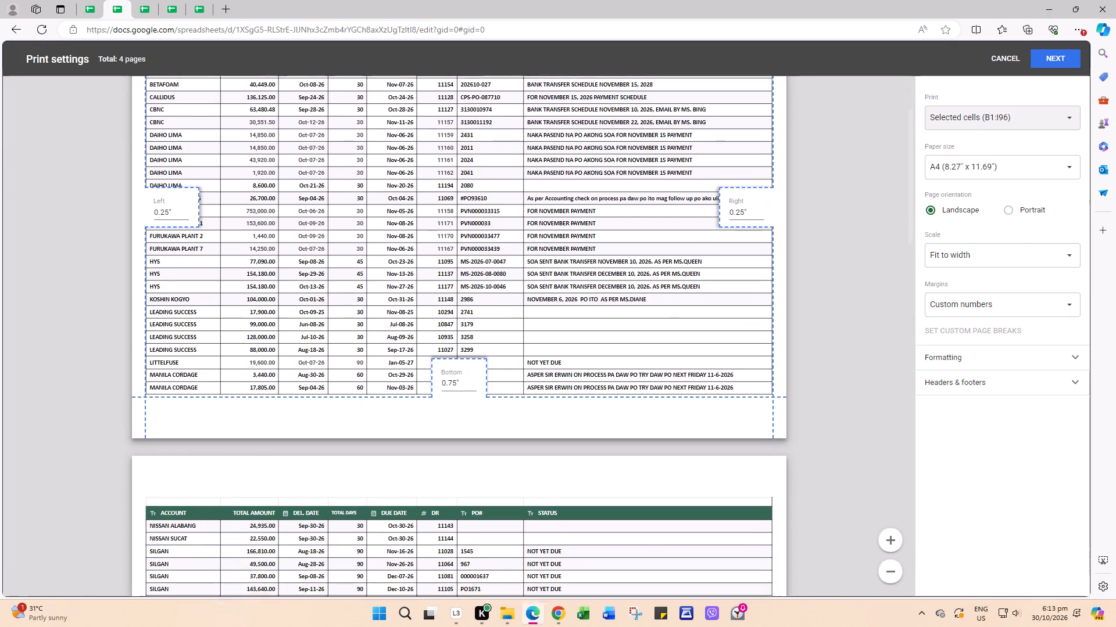
scroll(990, 354, "down", 2)
scroll(715, 428, "down", 3)
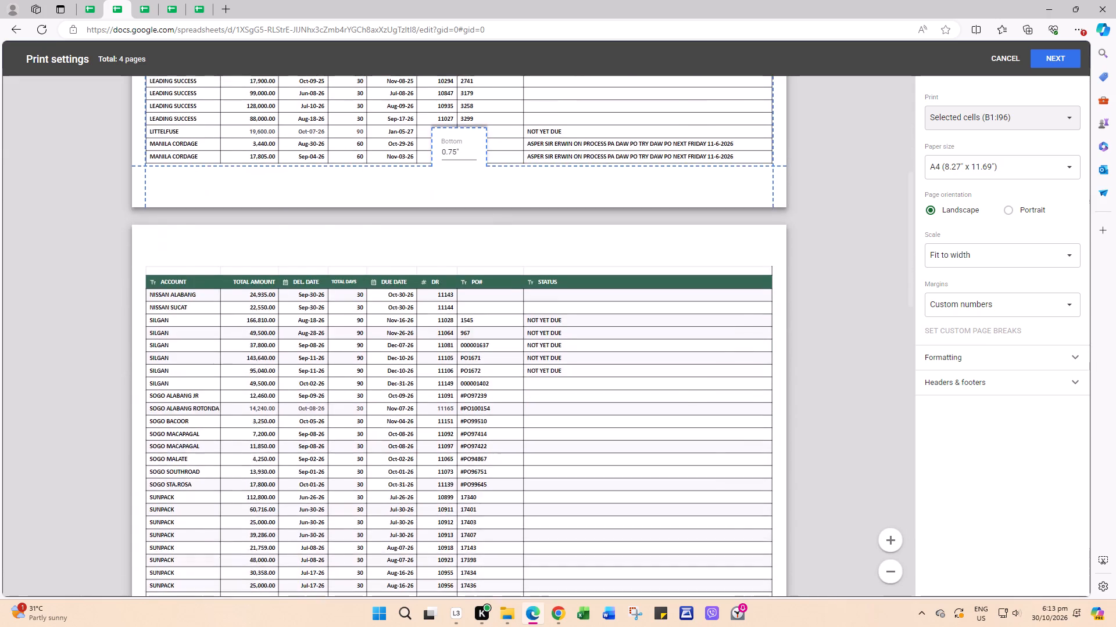
scroll(714, 431, "down", 17)
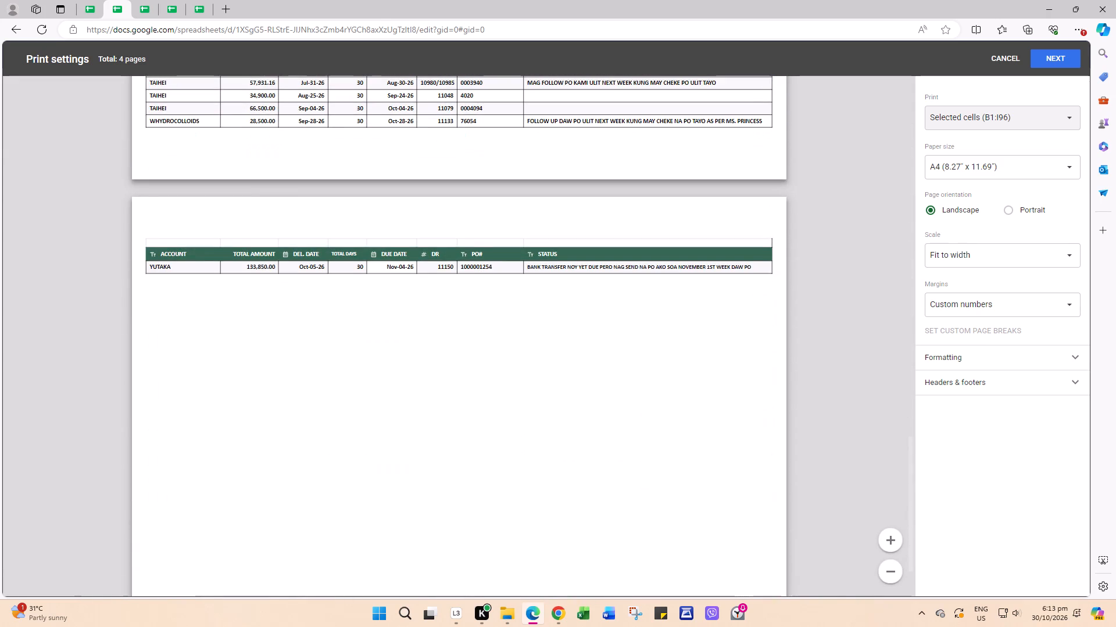
scroll(714, 431, "up", 9)
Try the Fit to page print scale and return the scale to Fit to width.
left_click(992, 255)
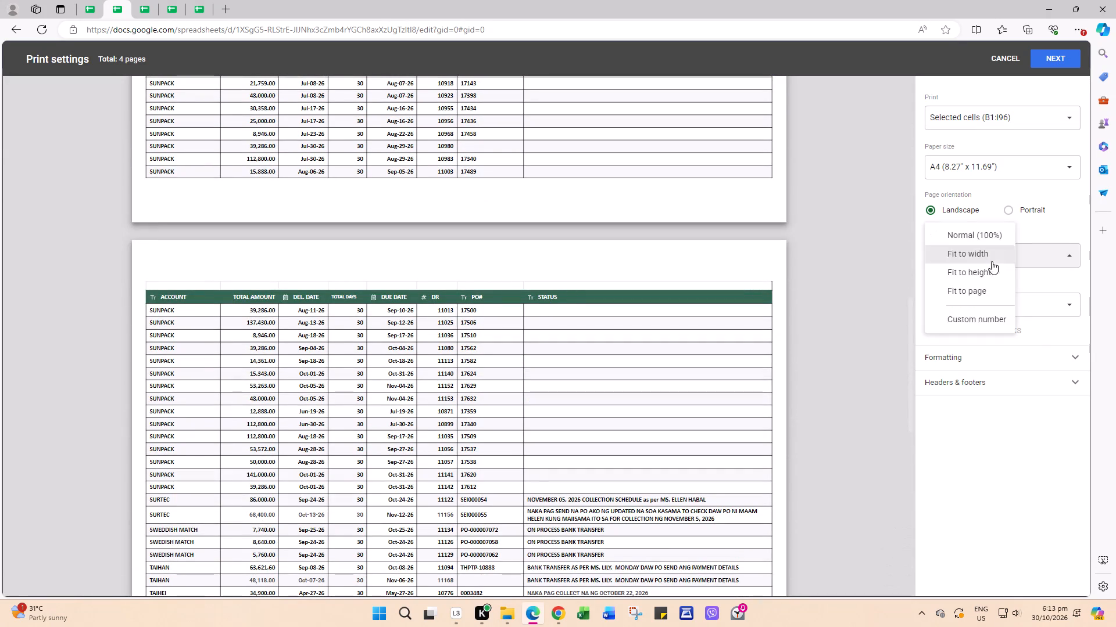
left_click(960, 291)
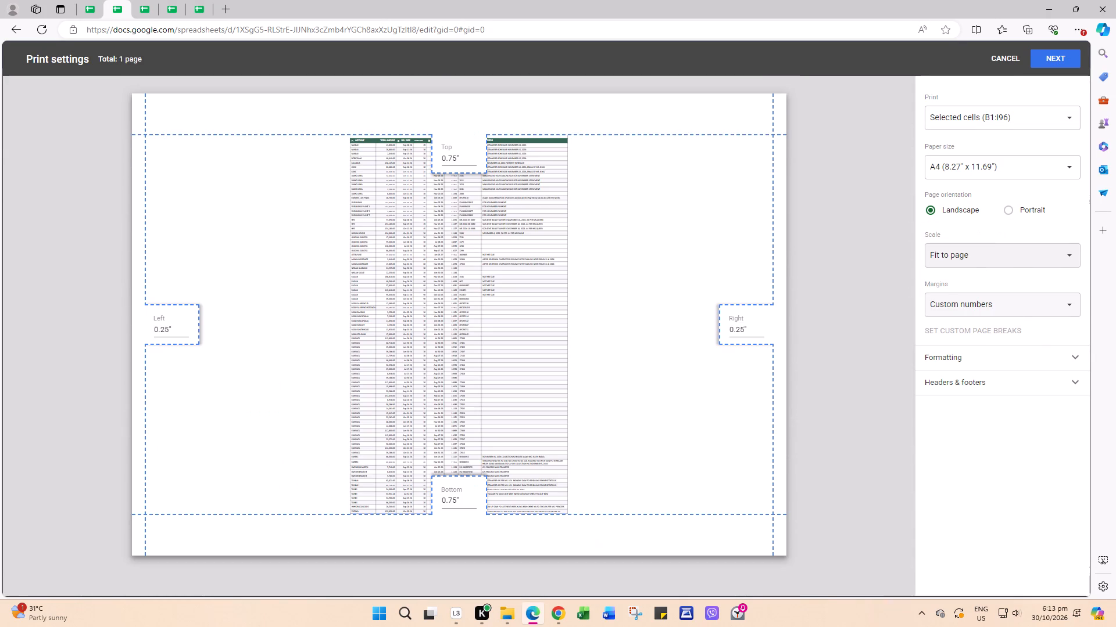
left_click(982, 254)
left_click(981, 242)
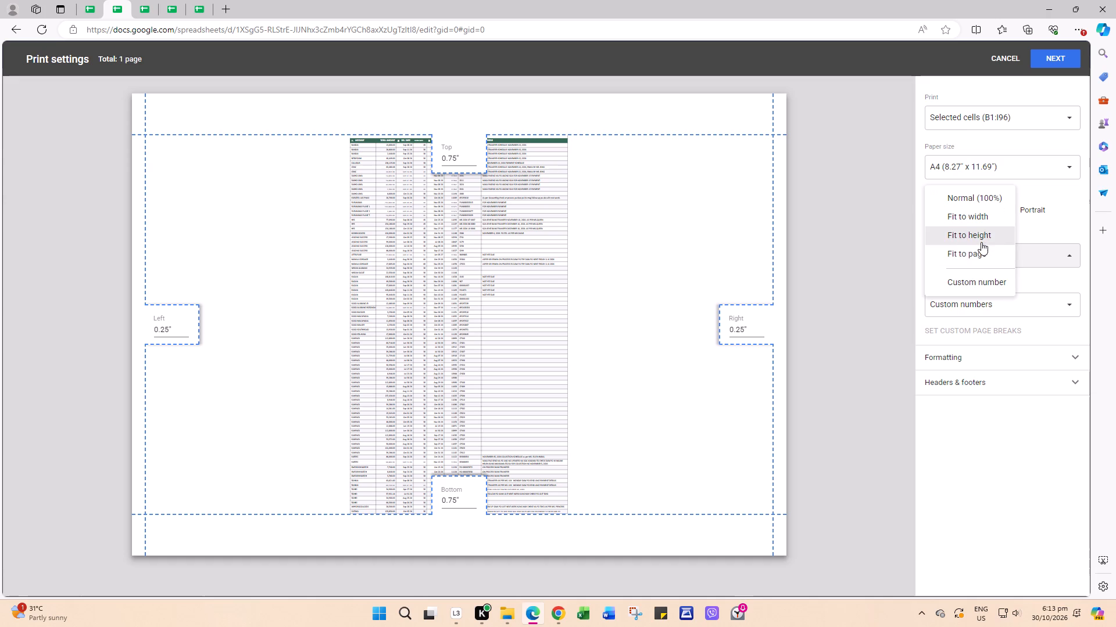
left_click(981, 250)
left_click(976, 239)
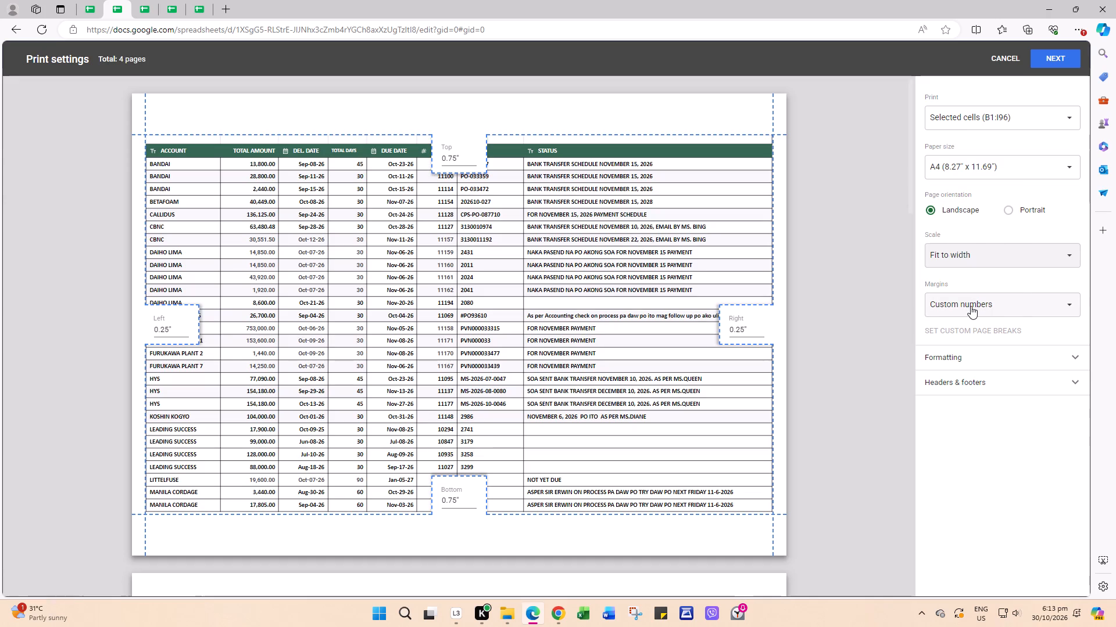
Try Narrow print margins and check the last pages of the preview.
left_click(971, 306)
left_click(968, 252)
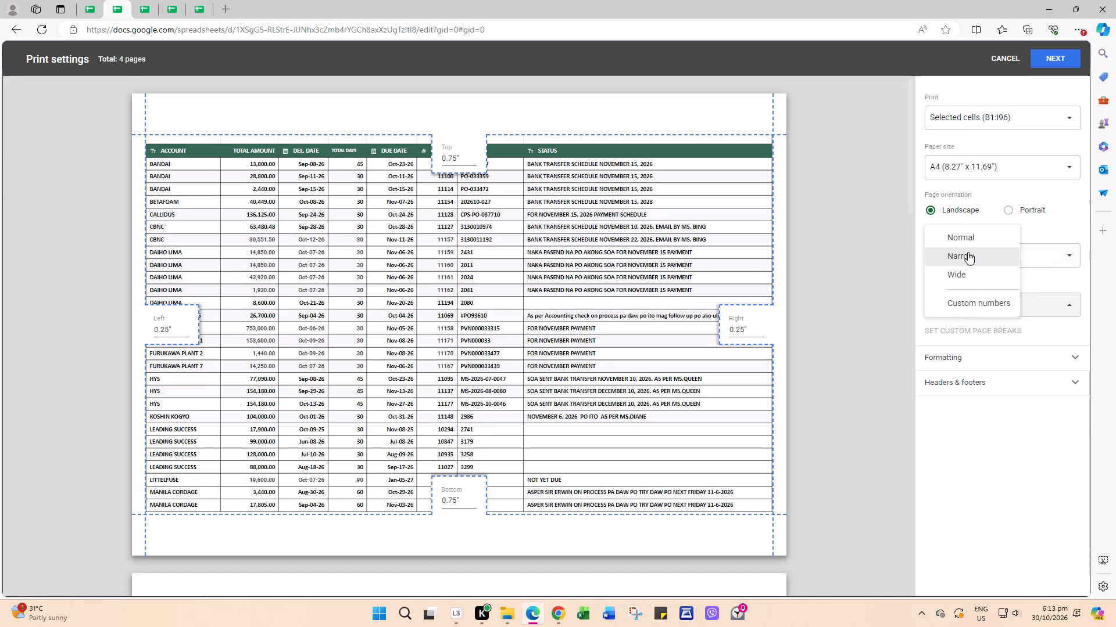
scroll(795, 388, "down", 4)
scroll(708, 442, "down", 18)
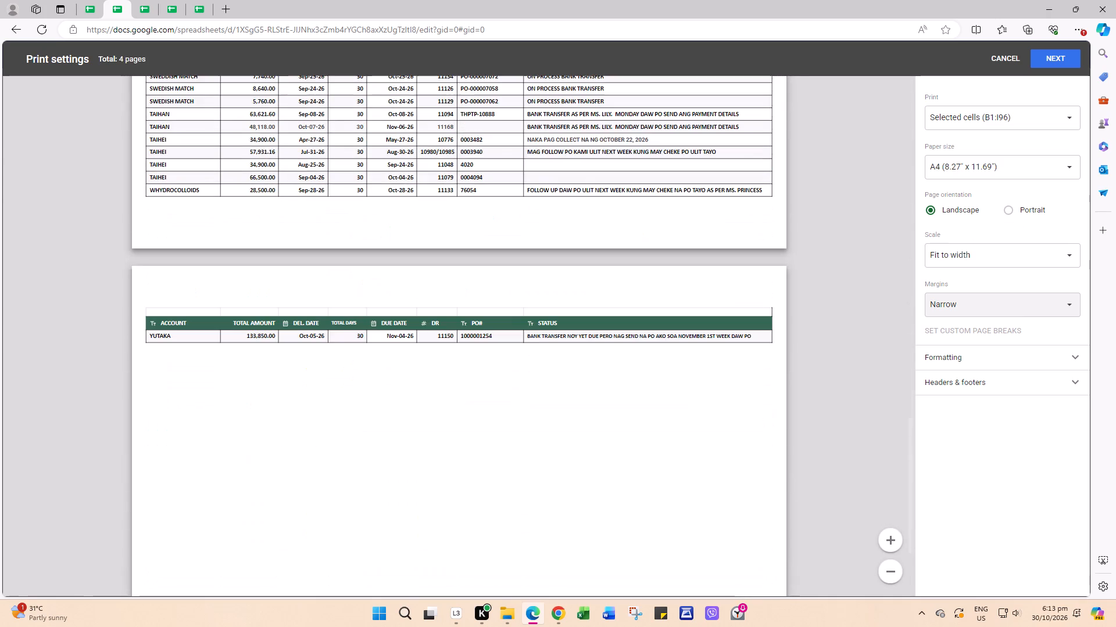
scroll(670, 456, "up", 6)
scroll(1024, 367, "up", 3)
Set the print margins to Normal.
left_click(1004, 304)
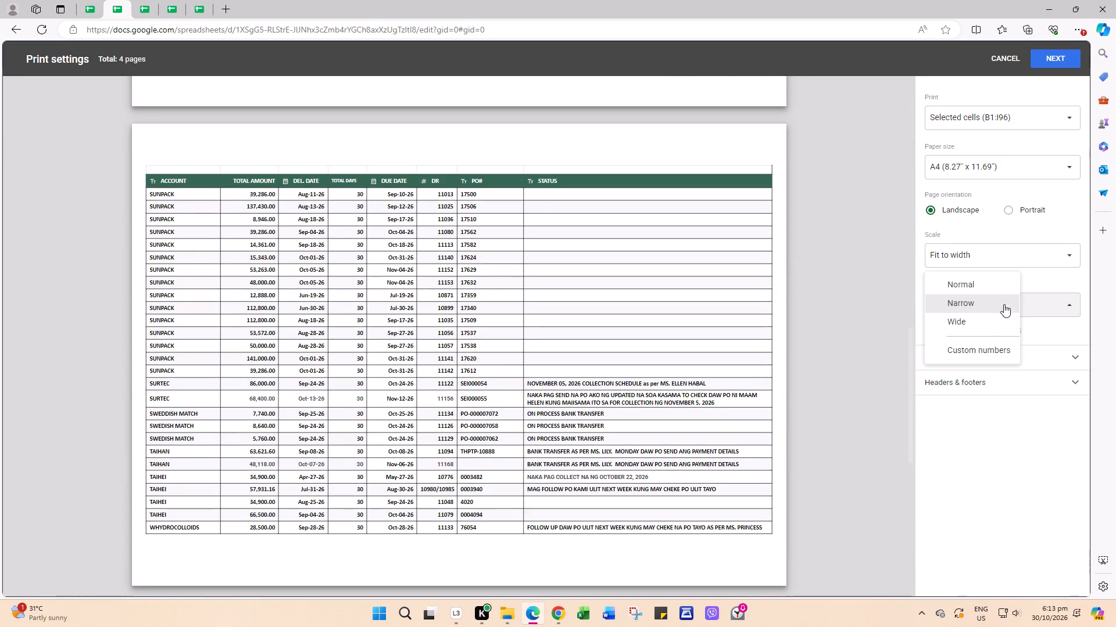
left_click(982, 284)
Review every page of the print preview, from the BANDAI rows to the final YUTAKA row, for layout and completeness.
scroll(888, 419, "down", 4)
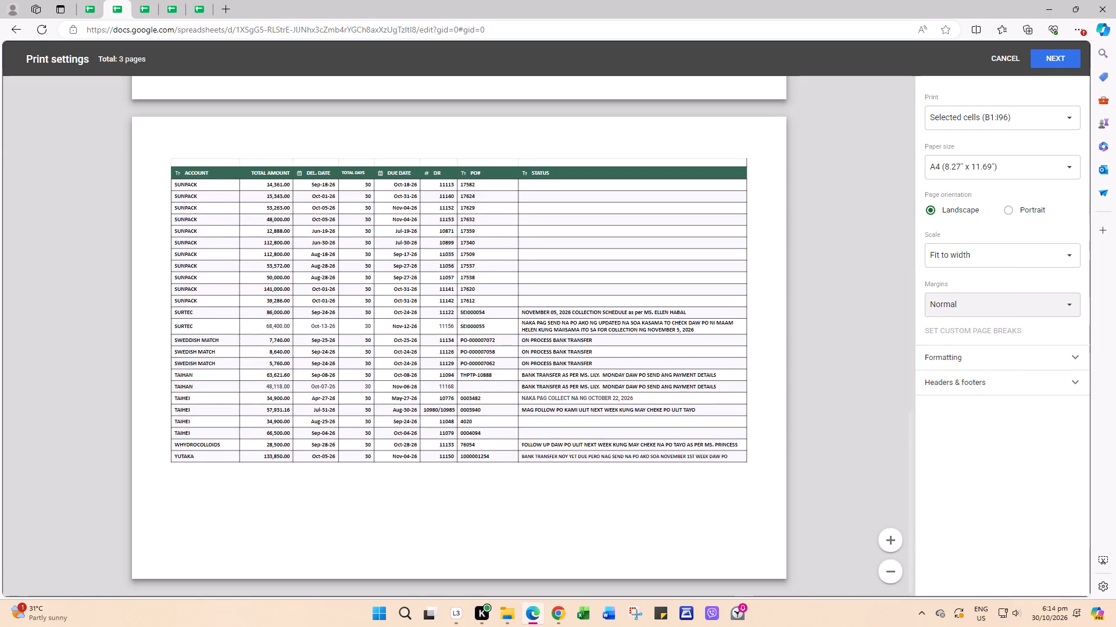
scroll(819, 435, "up", 20)
scroll(818, 435, "up", 6)
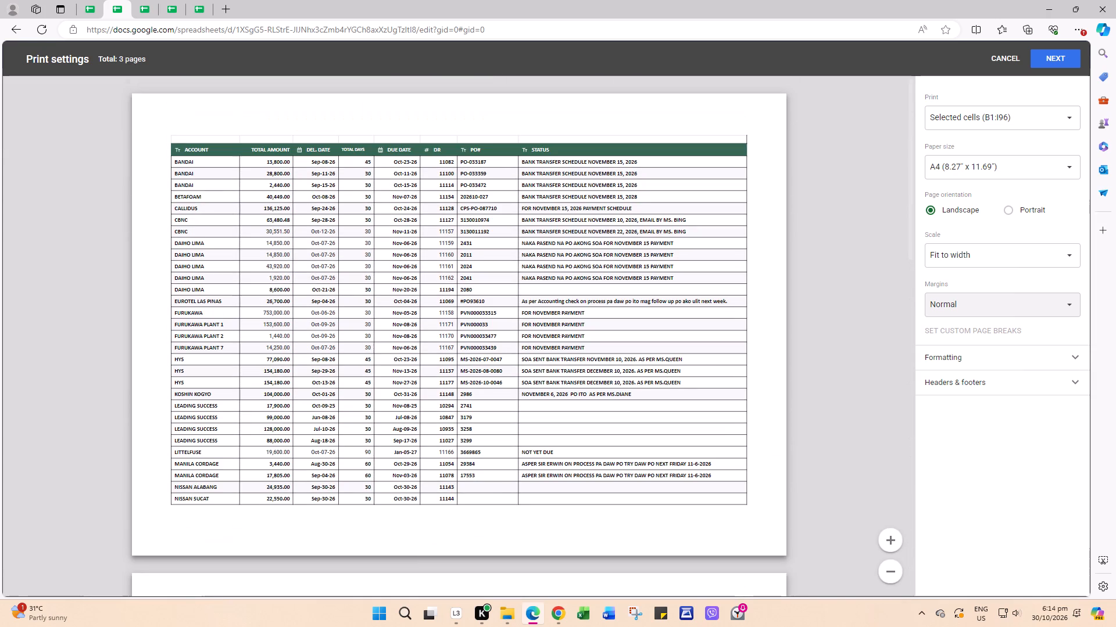
scroll(784, 319, "down", 10)
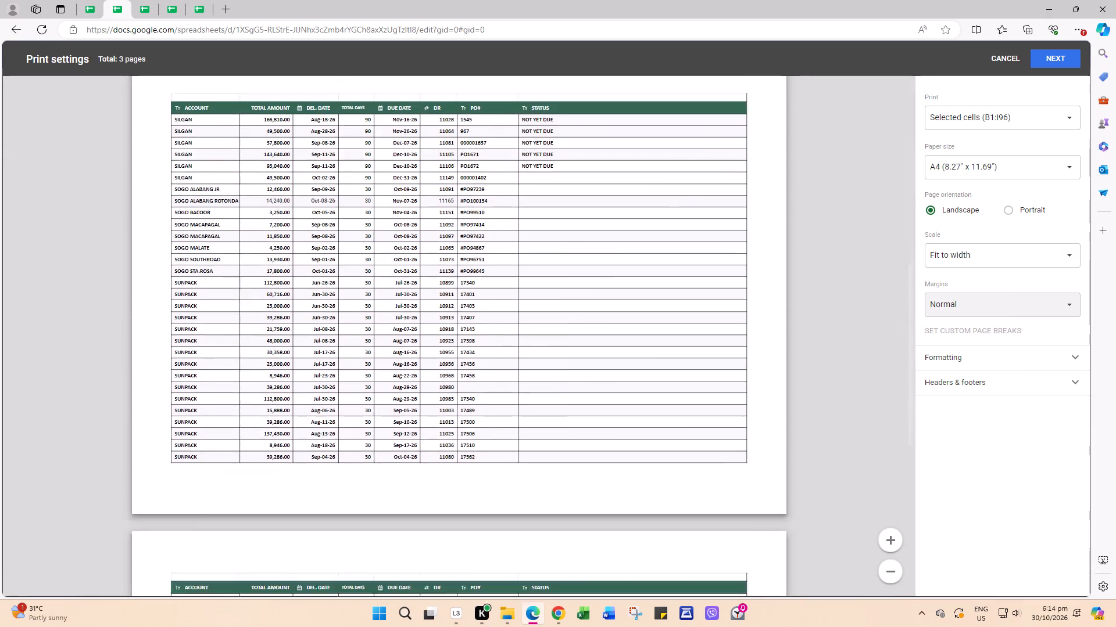
scroll(802, 344, "down", 14)
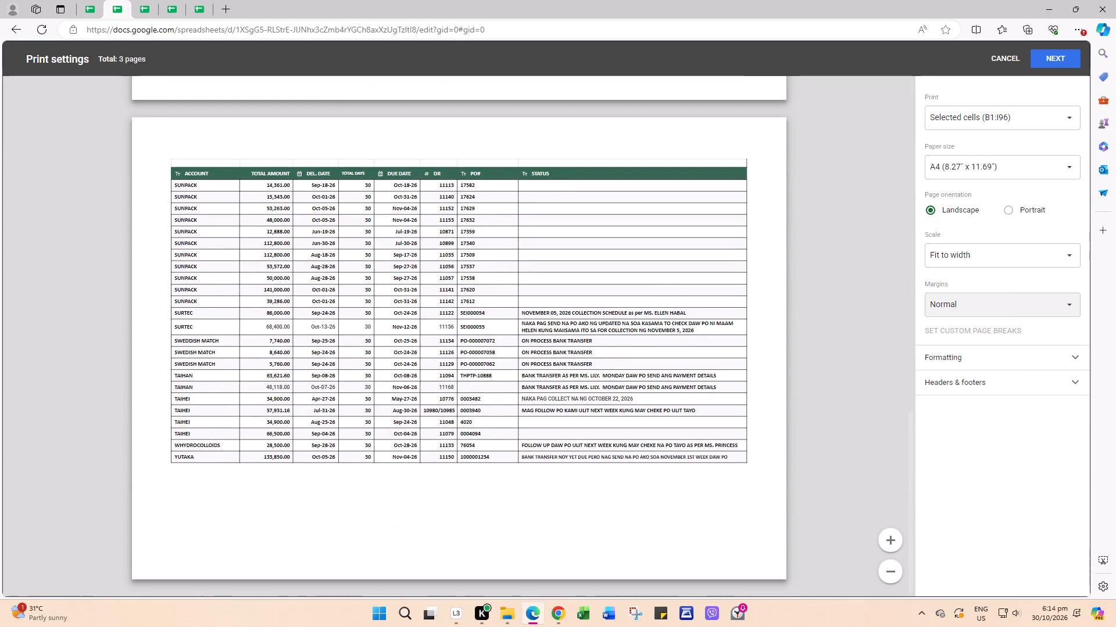
scroll(804, 361, "up", 16)
scroll(804, 361, "up", 6)
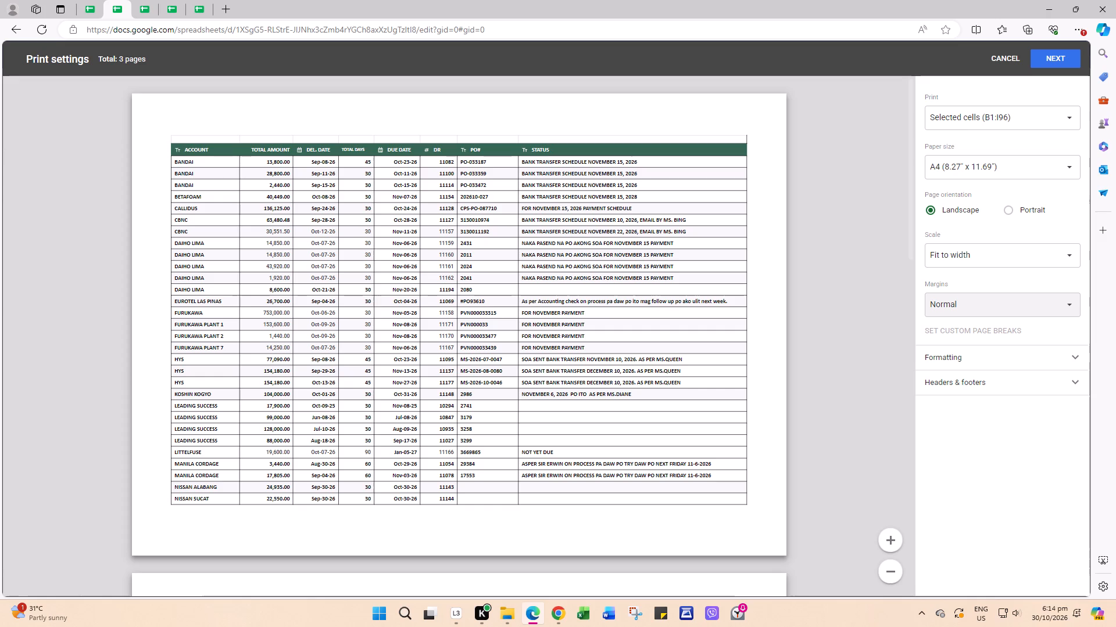
Print one copy of all pages of the selected range on the L6170 Series network printer.
left_click(1054, 60)
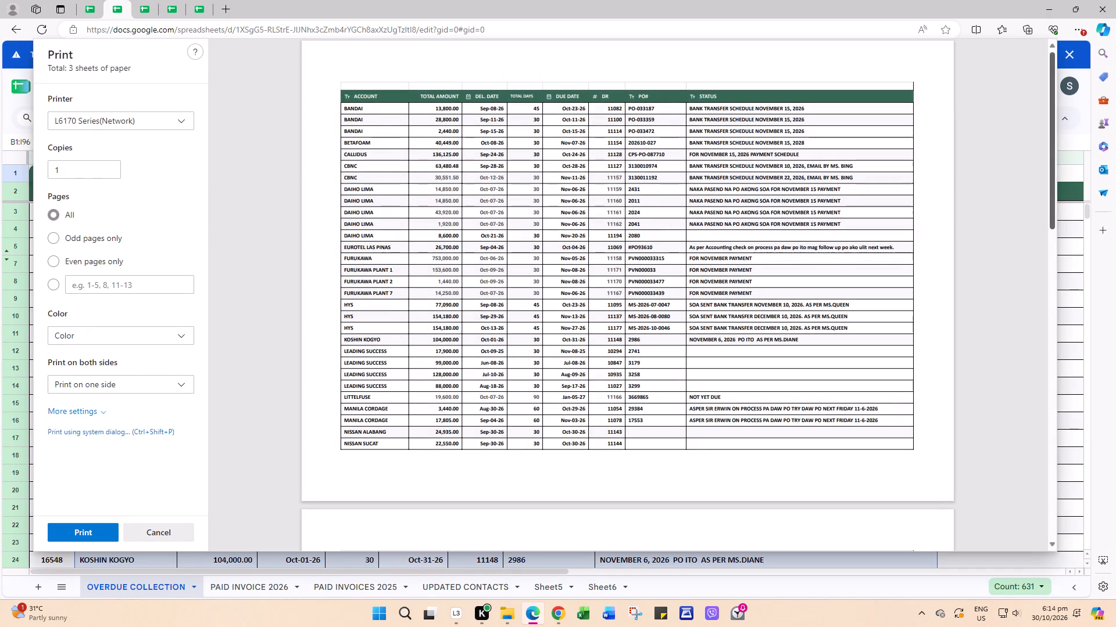
key("Return")
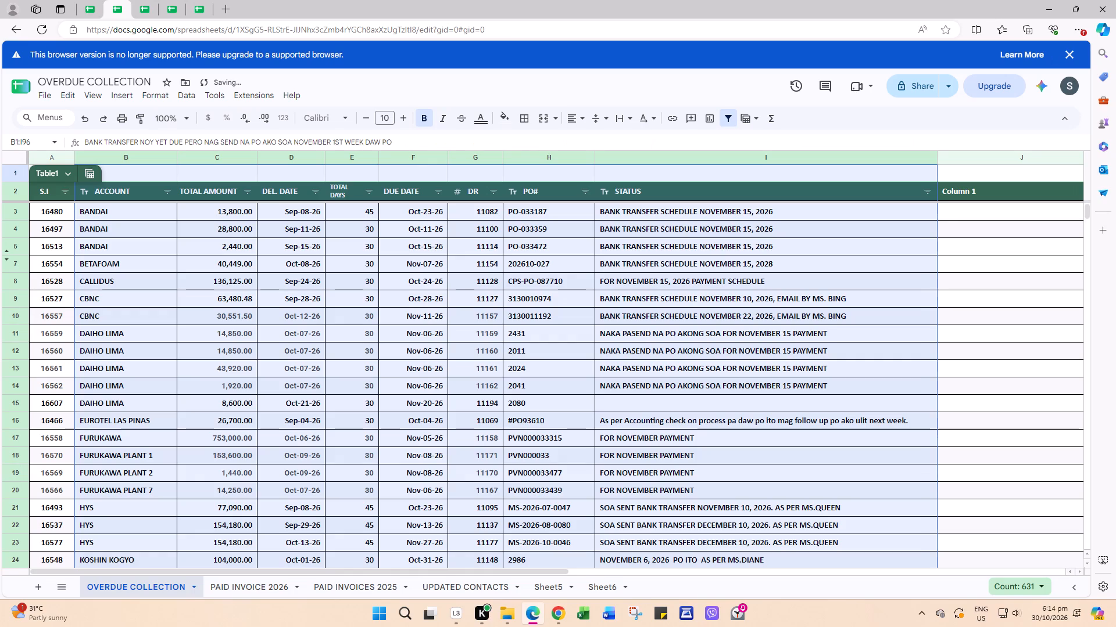
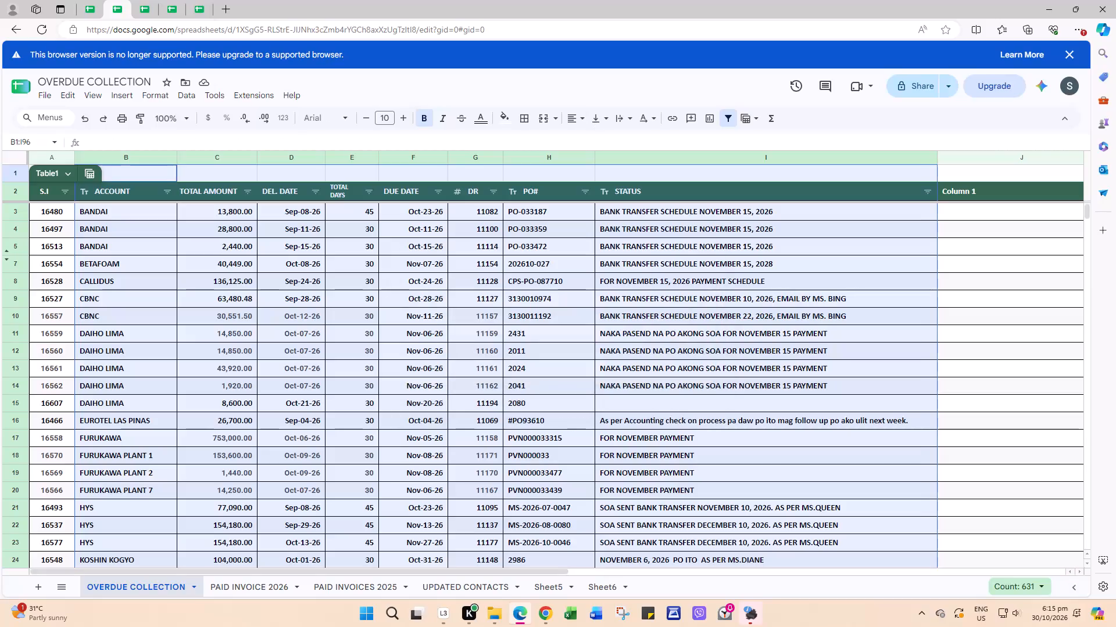
Close the OVERDUE COLLECTION browser window, the printer's ink-level notice, the empty new-tab browser window and the File Explorer window.
left_click(1104, 0)
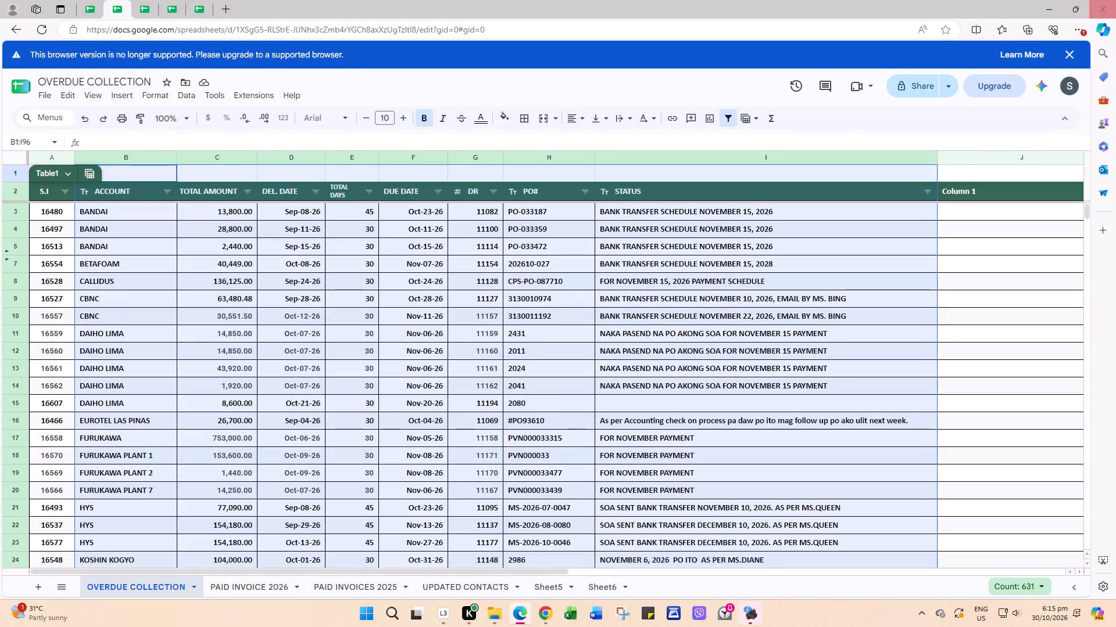
left_click(656, 368)
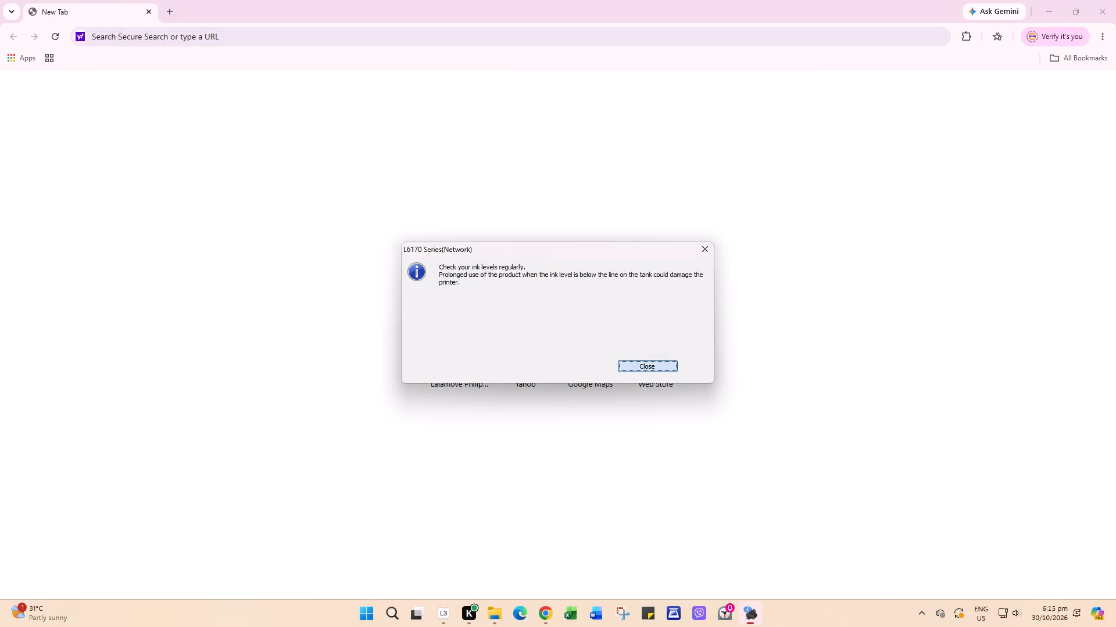
left_click(1115, 0)
left_click(970, 0)
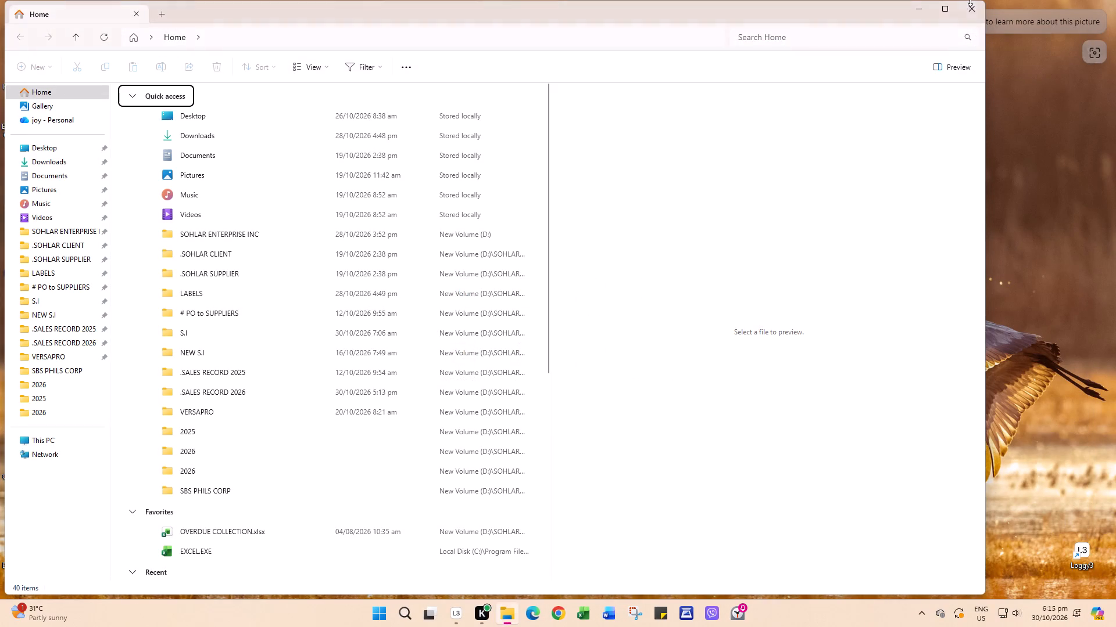
left_click(973, 9)
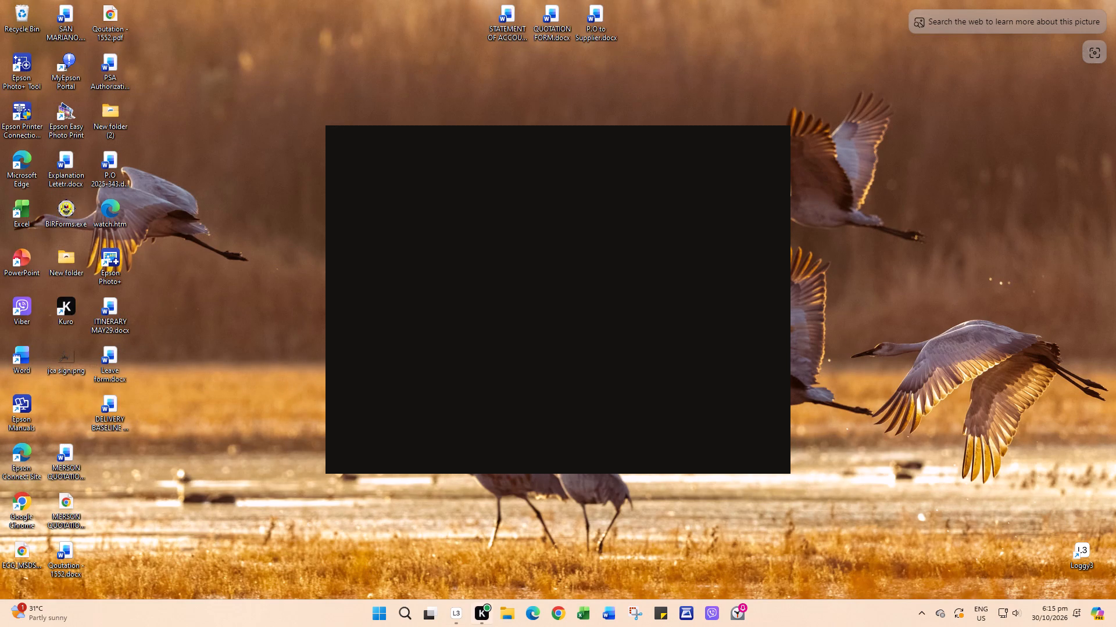
Switch to Loggy3, stop the session recording and close its window.
left_click(464, 615)
left_click(46, 378)
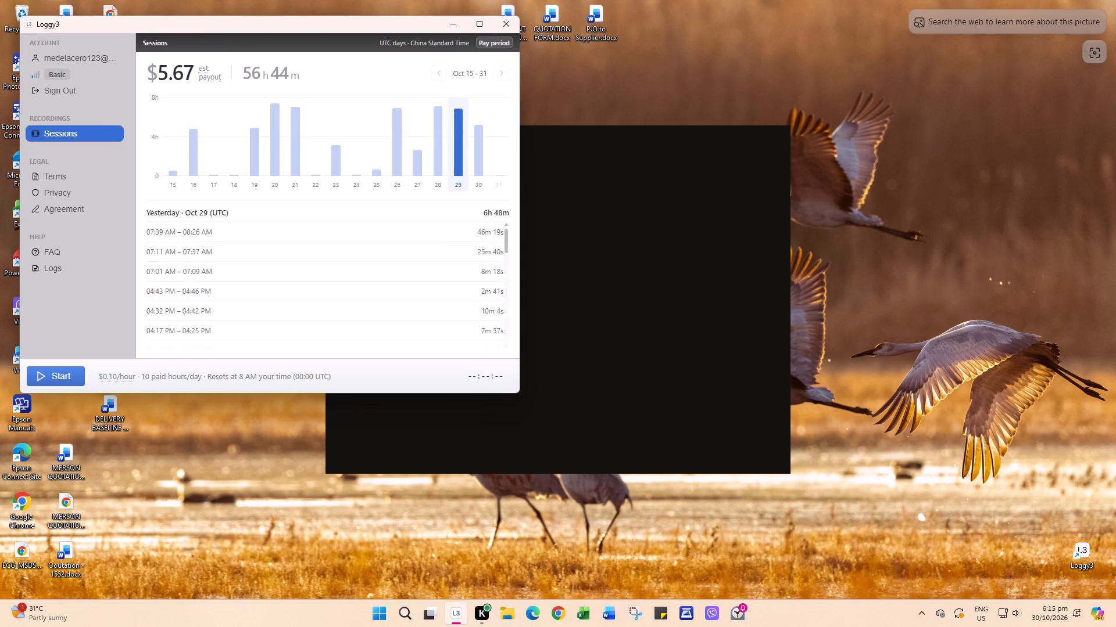
left_click(501, 23)
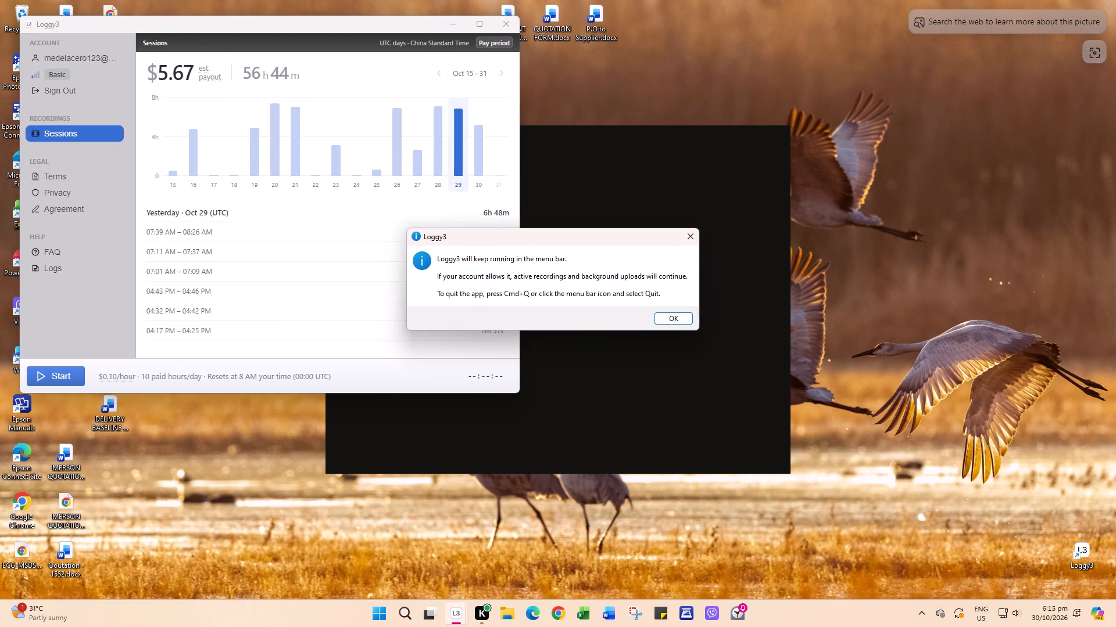
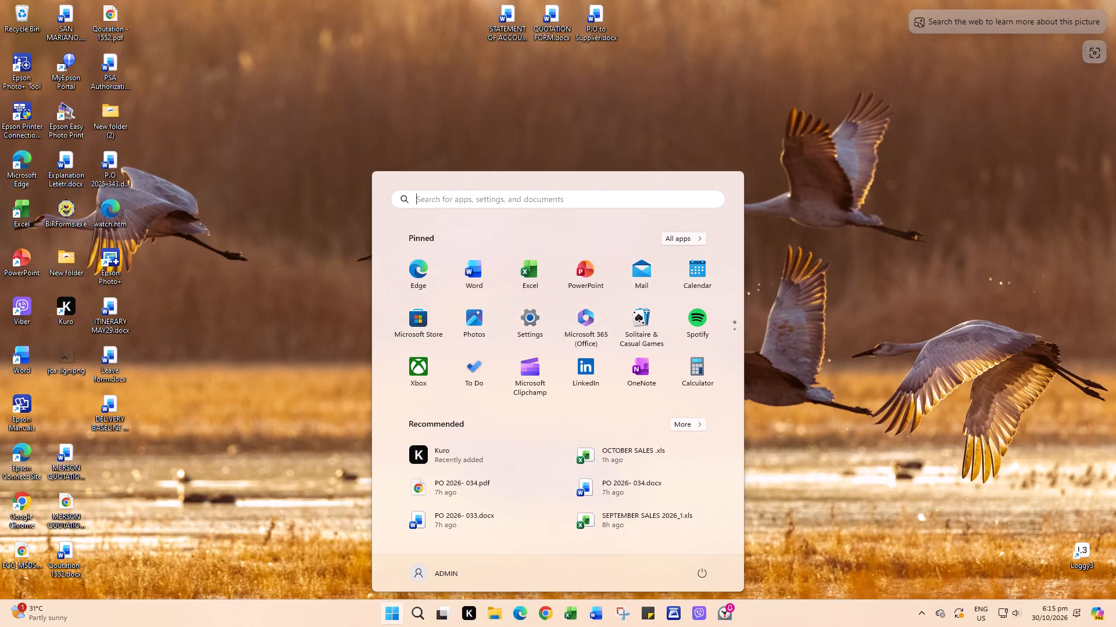
Open the computer's power options for shutting it down.
left_click(705, 575)
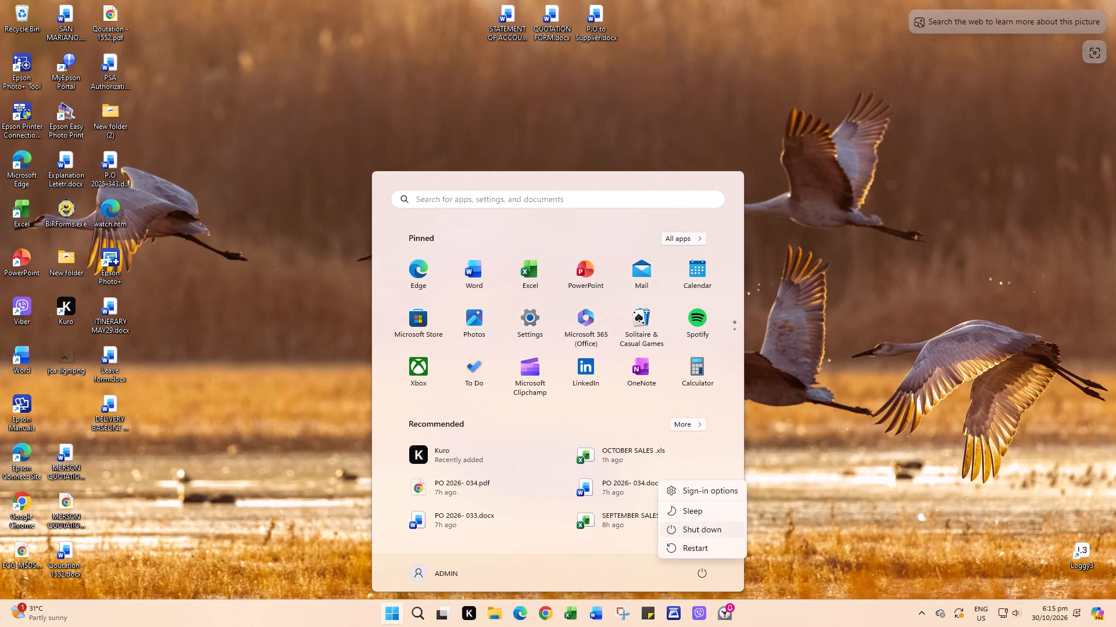